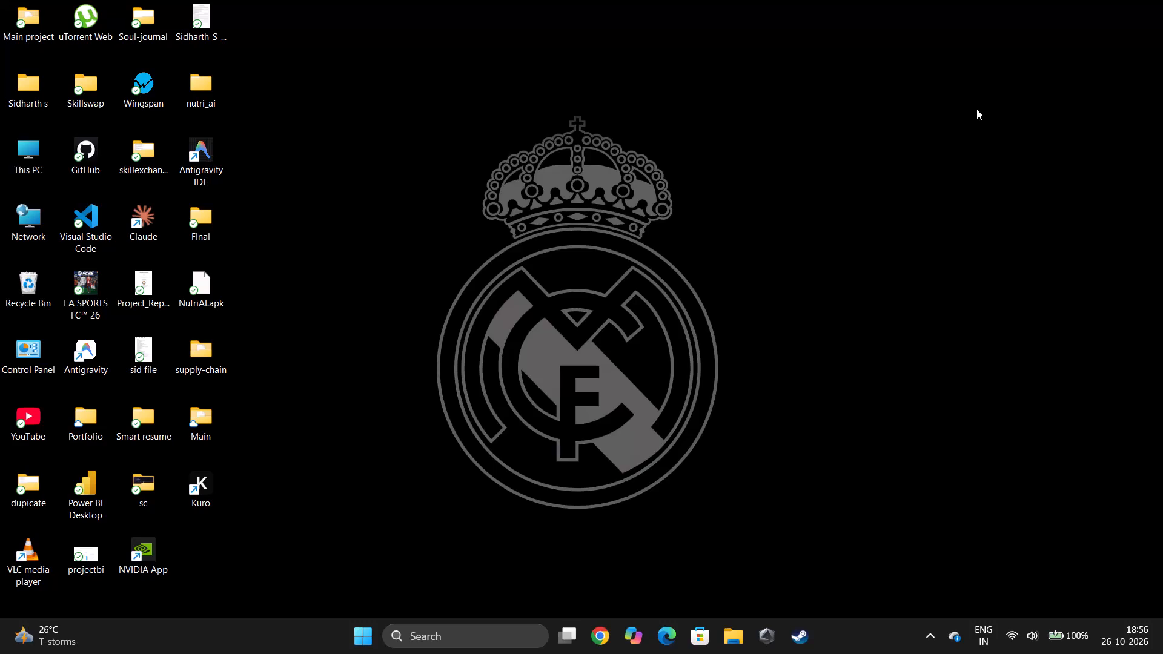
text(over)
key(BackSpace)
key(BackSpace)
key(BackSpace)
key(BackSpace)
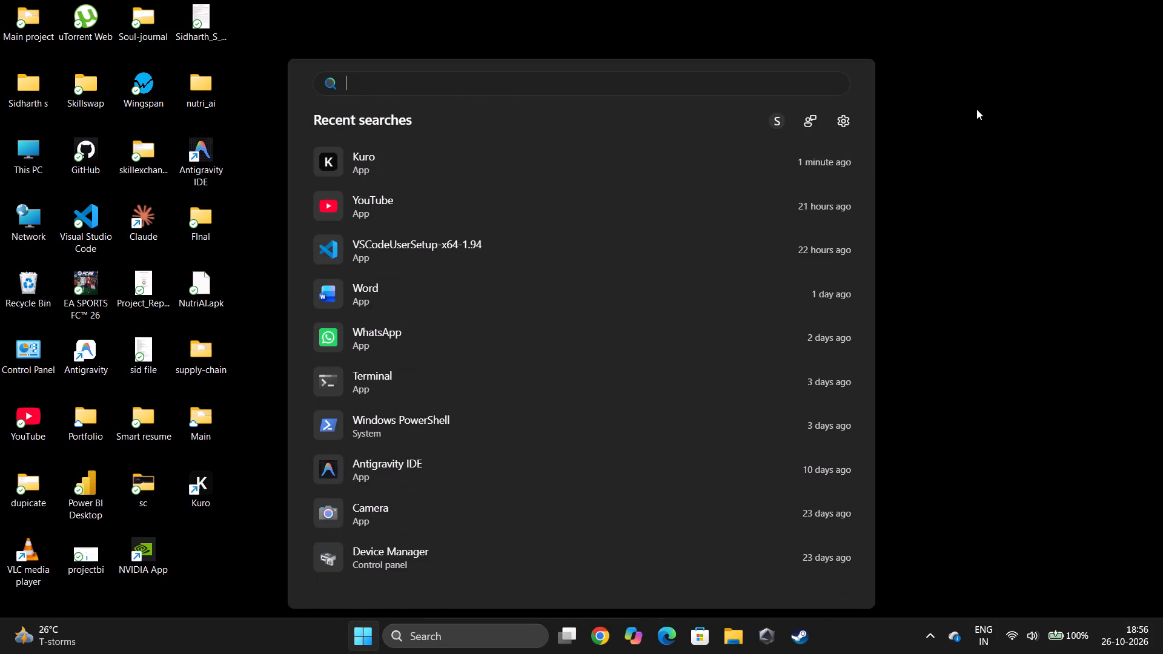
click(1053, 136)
Open Chrome with the profile that has the football-crest picture and load the Overleaf projects page (overleaf.com/login).
double_click(597, 633)
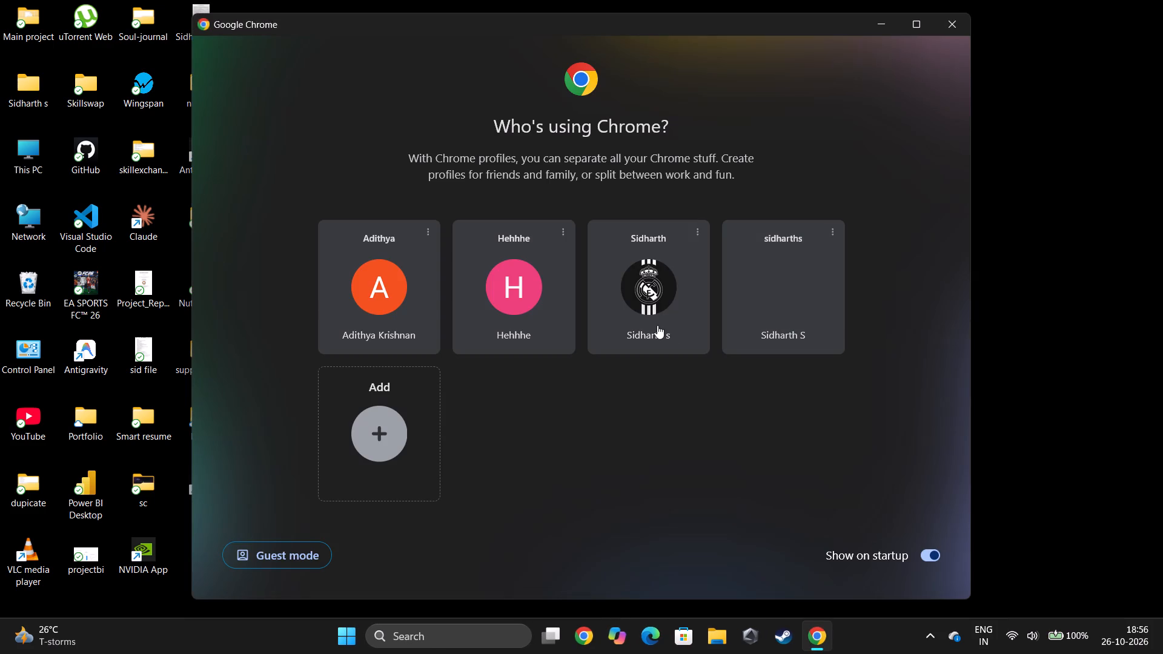
click(657, 325)
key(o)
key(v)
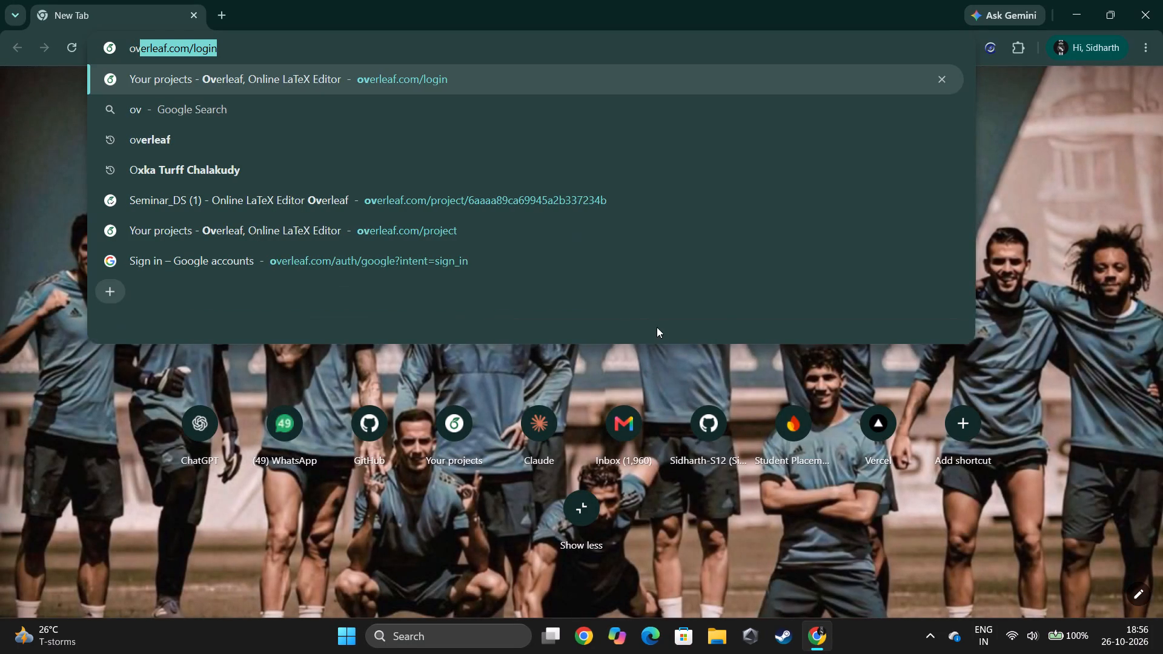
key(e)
key(Return)
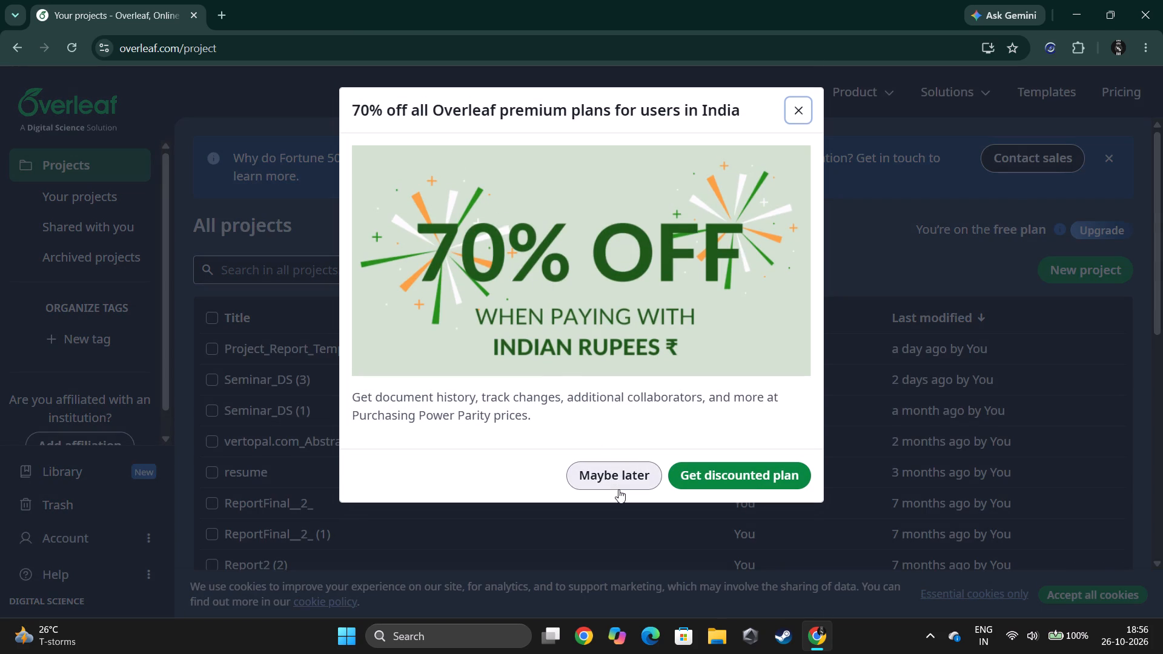
Dismiss the discount offer and open the Project_Report_Template__2_ (2) project.
click(618, 489)
click(332, 346)
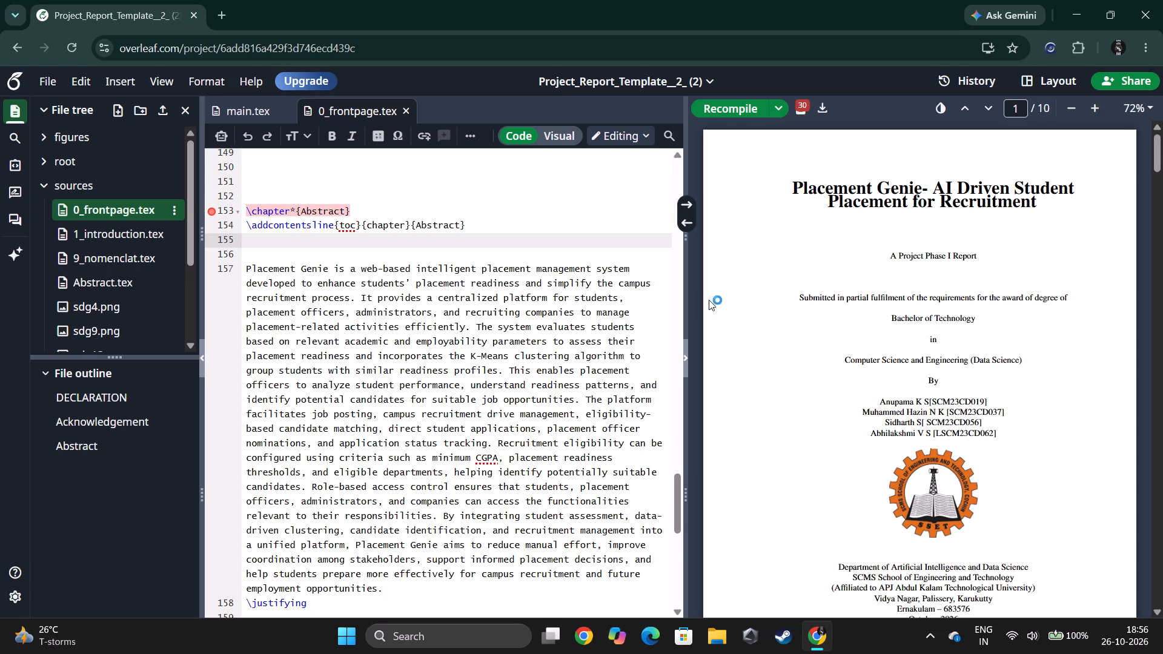
Review the compiled report preview from the title page through the certificate and declaration to the Acknowledgement page.
scroll(850, 346, down, 4)
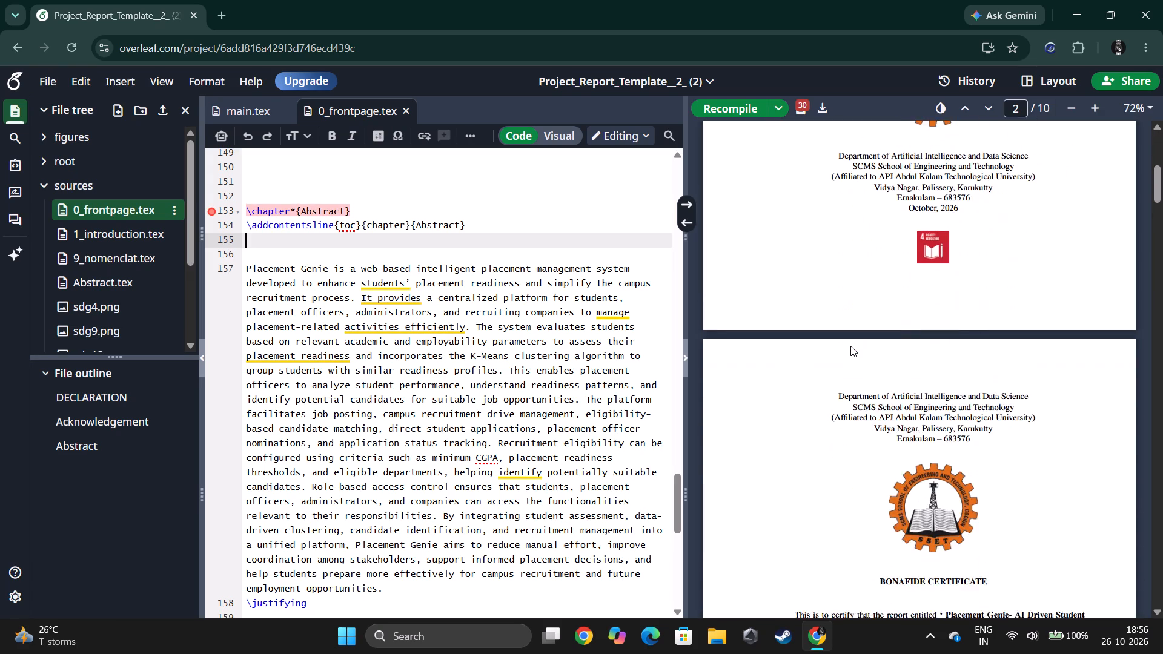
scroll(850, 346, down, 5)
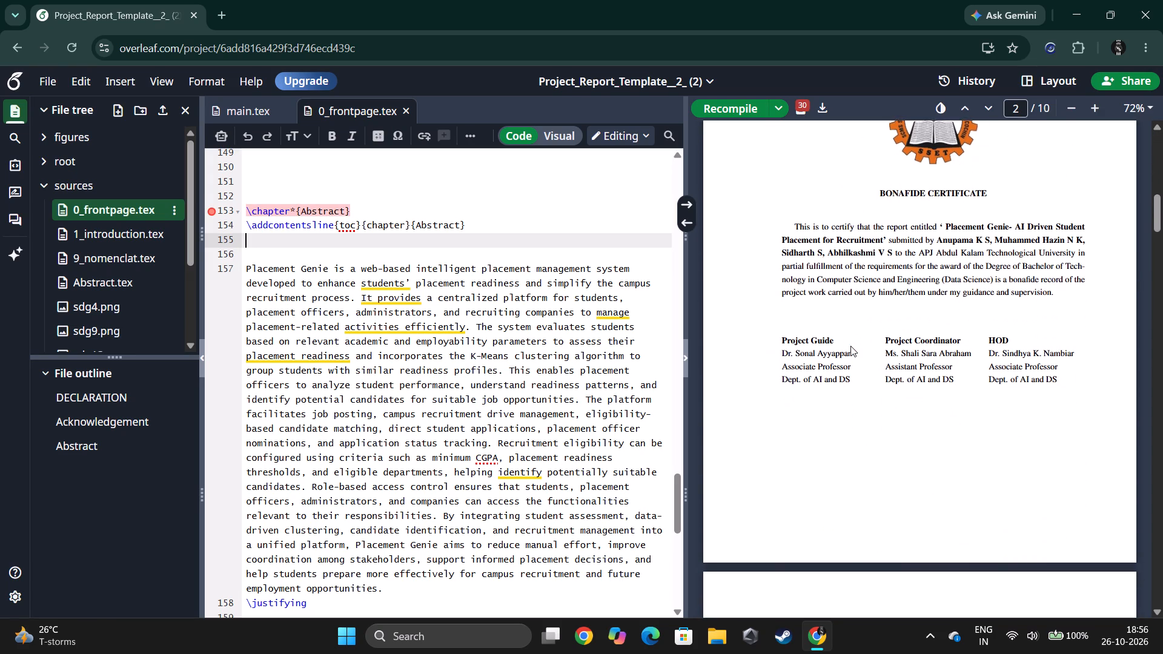
scroll(850, 346, down, 2)
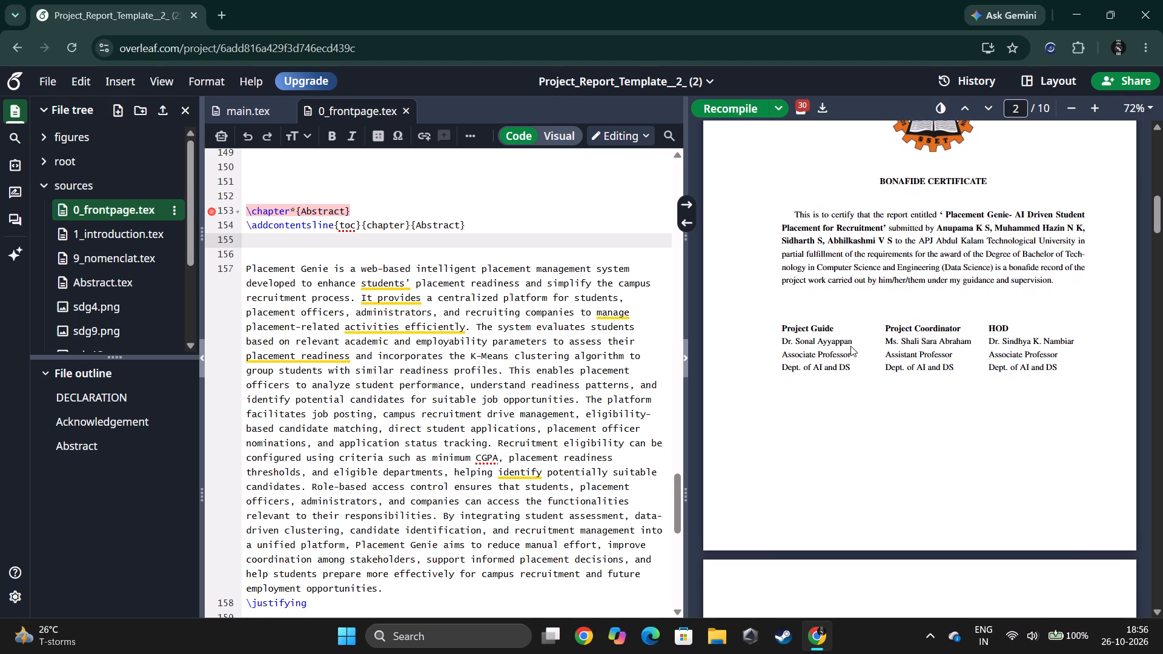
scroll(850, 346, down, 3)
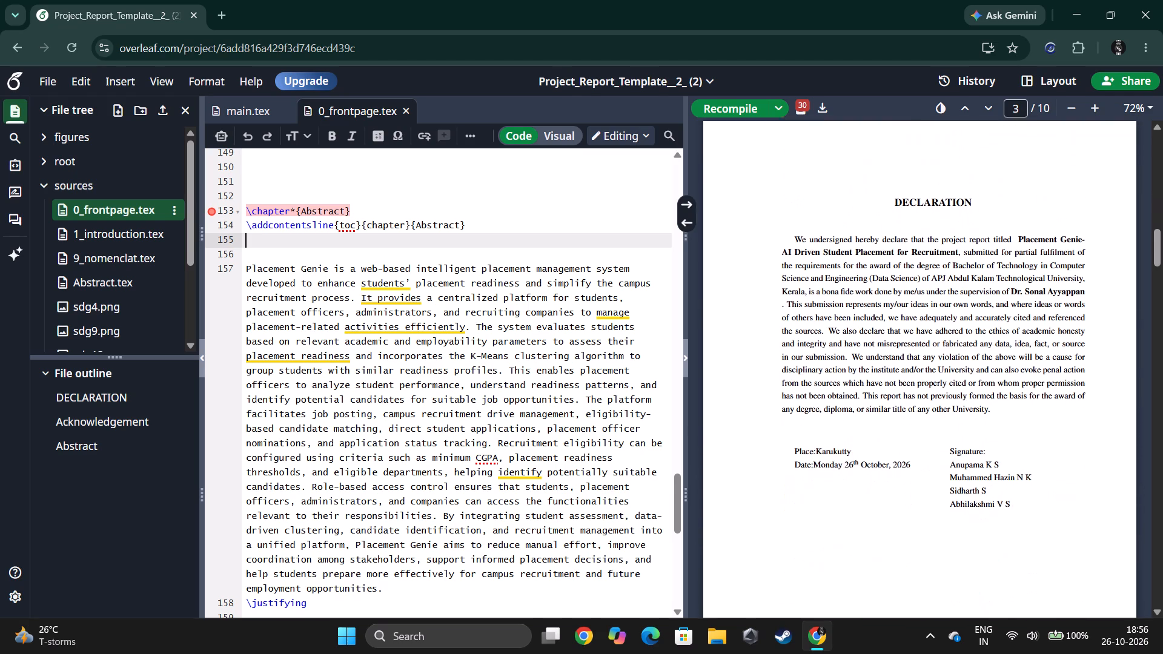
scroll(850, 346, down, 2)
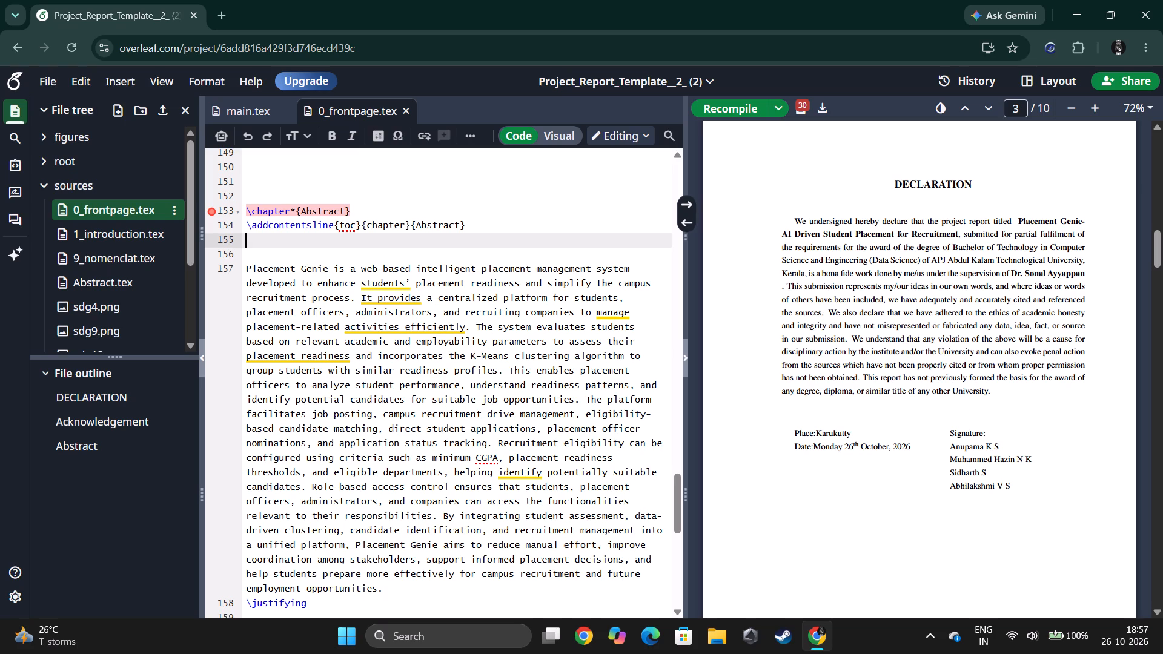
scroll(984, 331, down, 3)
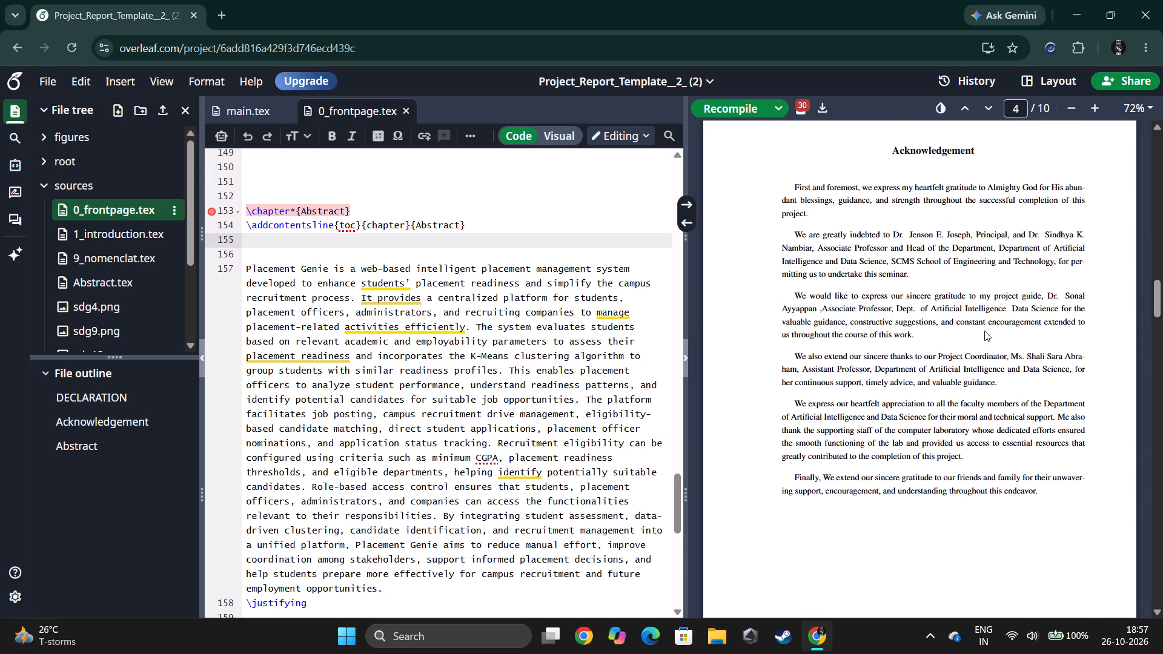
scroll(984, 331, down, 2)
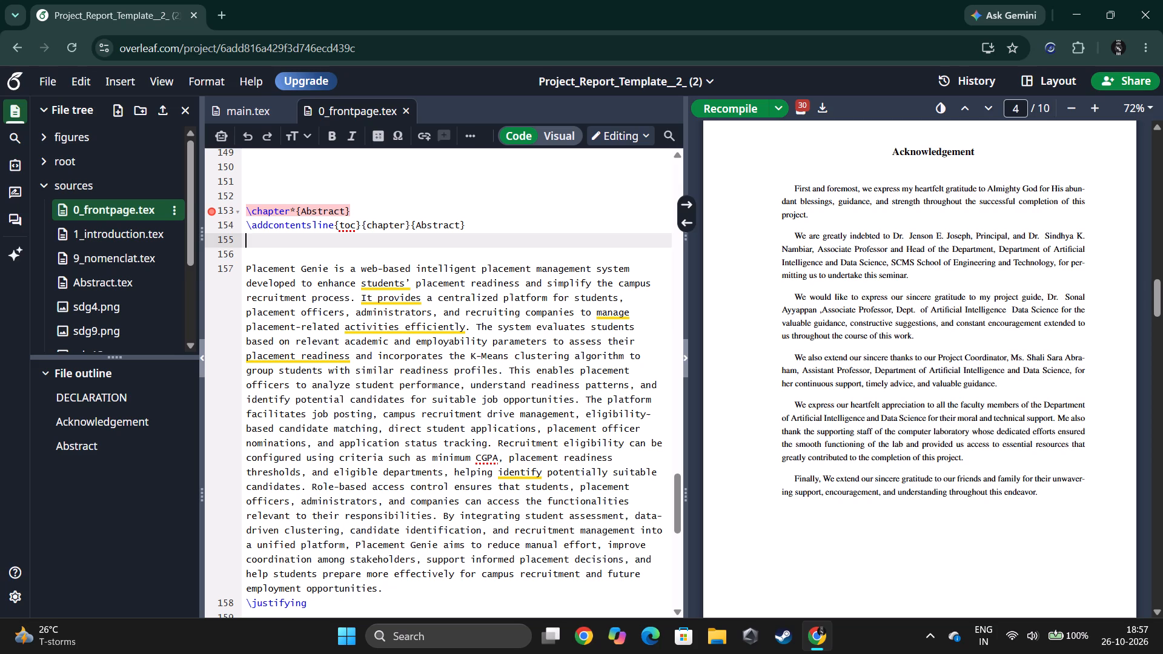
Jump from the preview to the Acknowledgement source and rewrite the Principal's name with the initial E, without its period, after the surname.
double_click(964, 239)
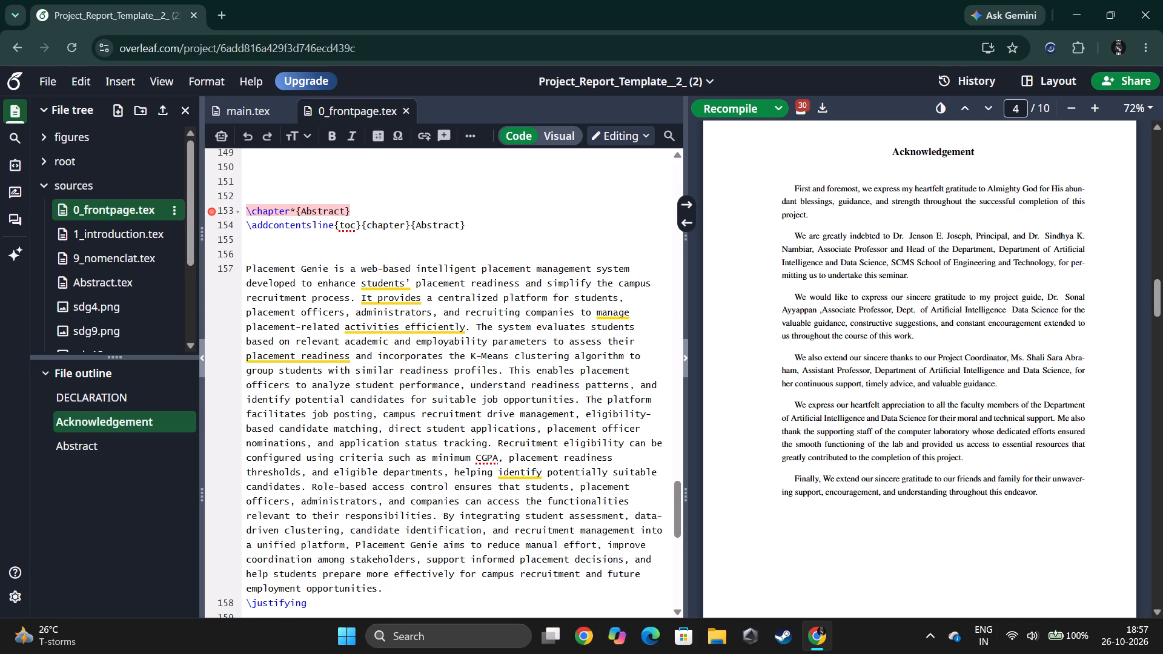
double_click(918, 232)
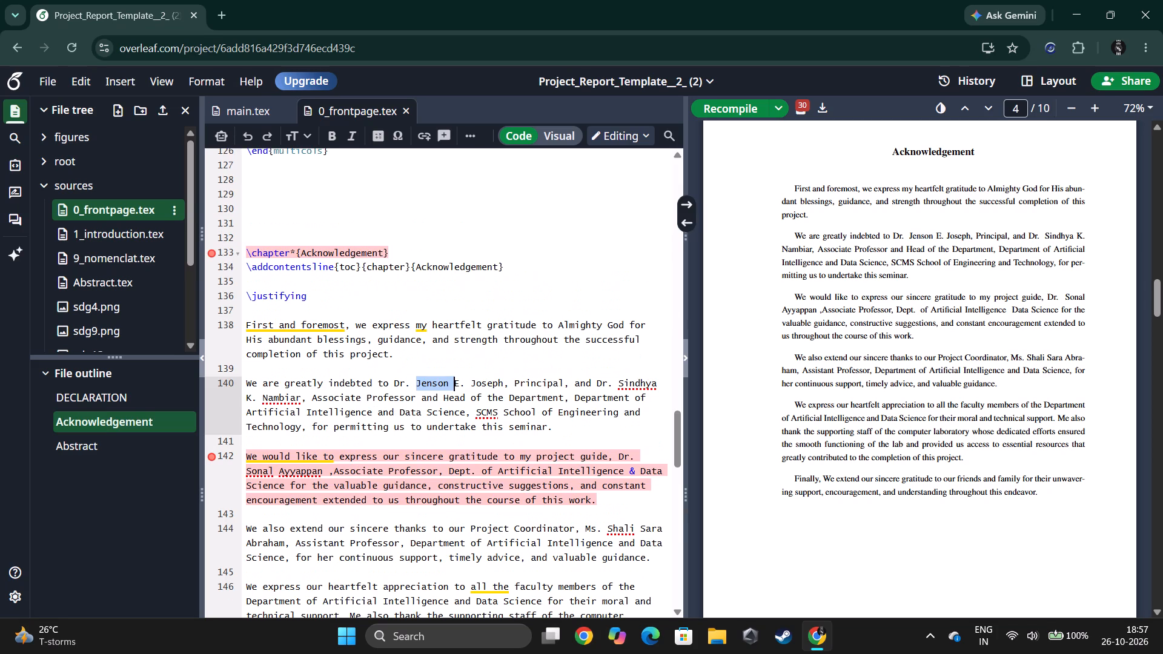
click(503, 381)
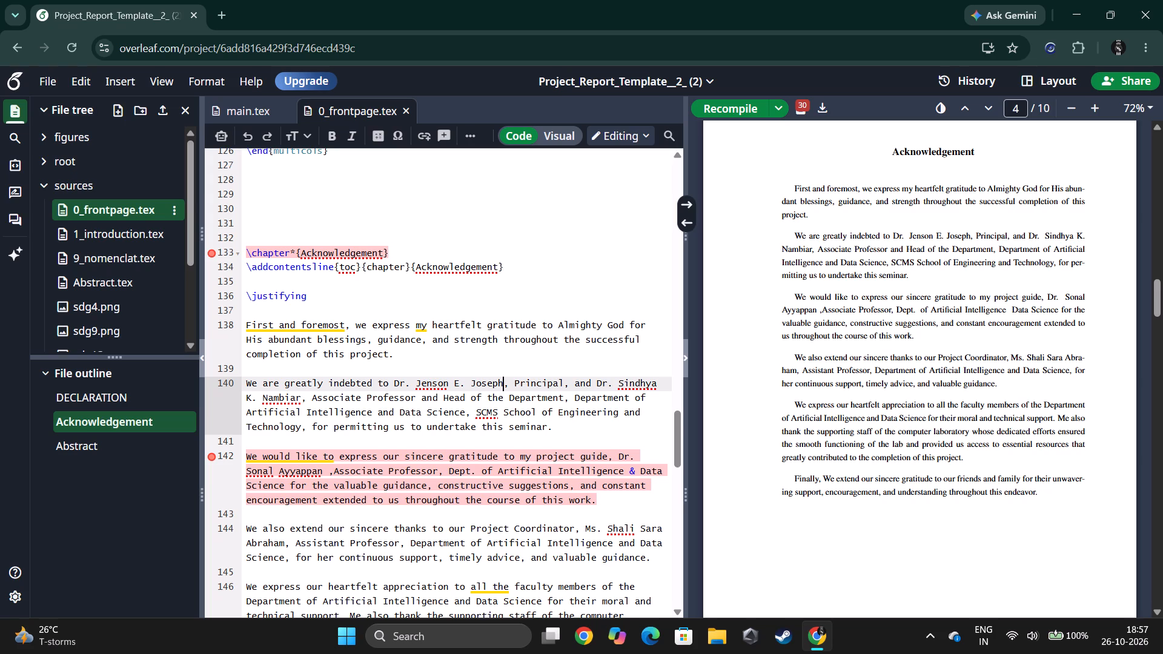
key(BackSpace)
key(BackSpace)
key(BackSpace)
key(BackSpace)
key(BackSpace)
key(BackSpace)
key(BackSpace)
key(BackSpace)
key(BackSpace)
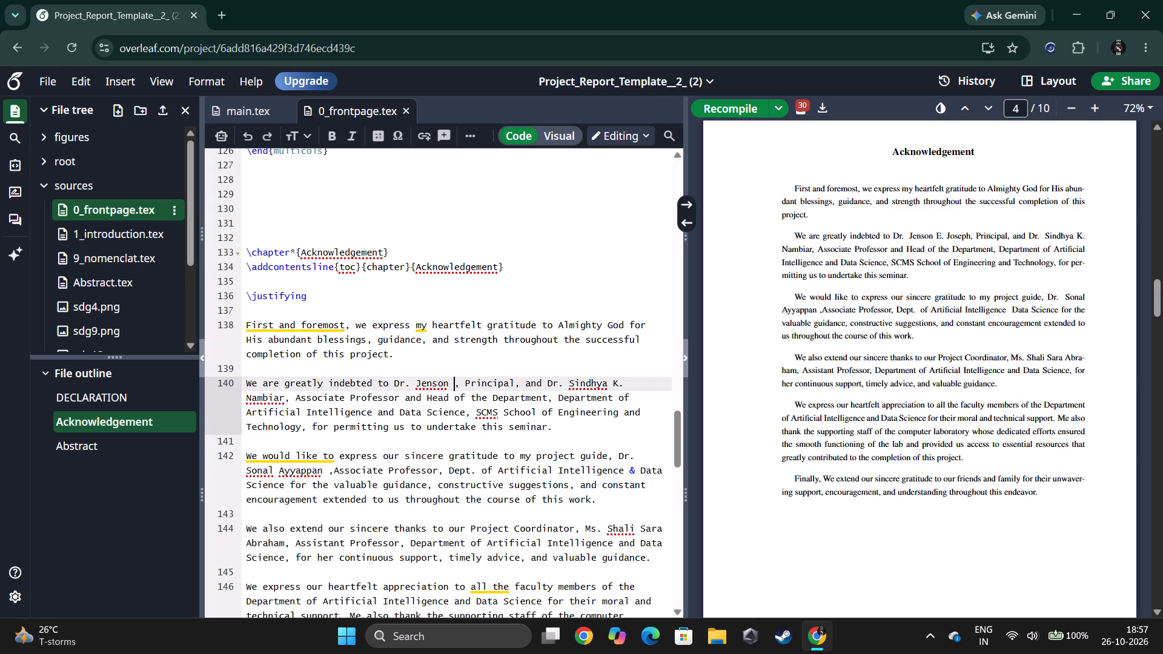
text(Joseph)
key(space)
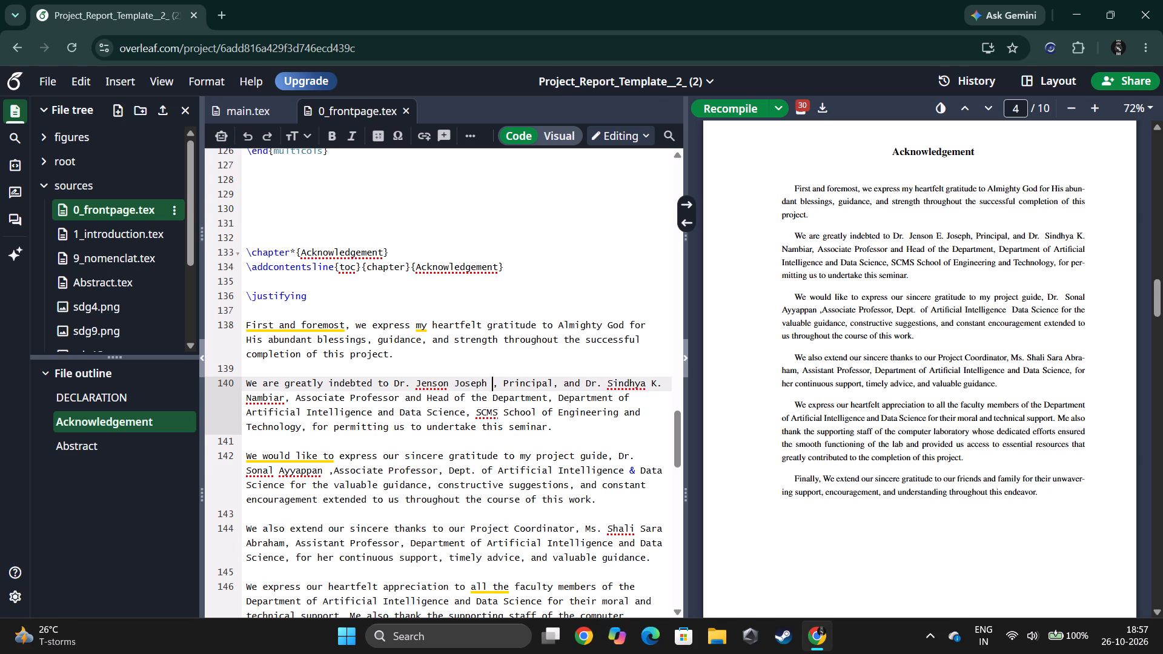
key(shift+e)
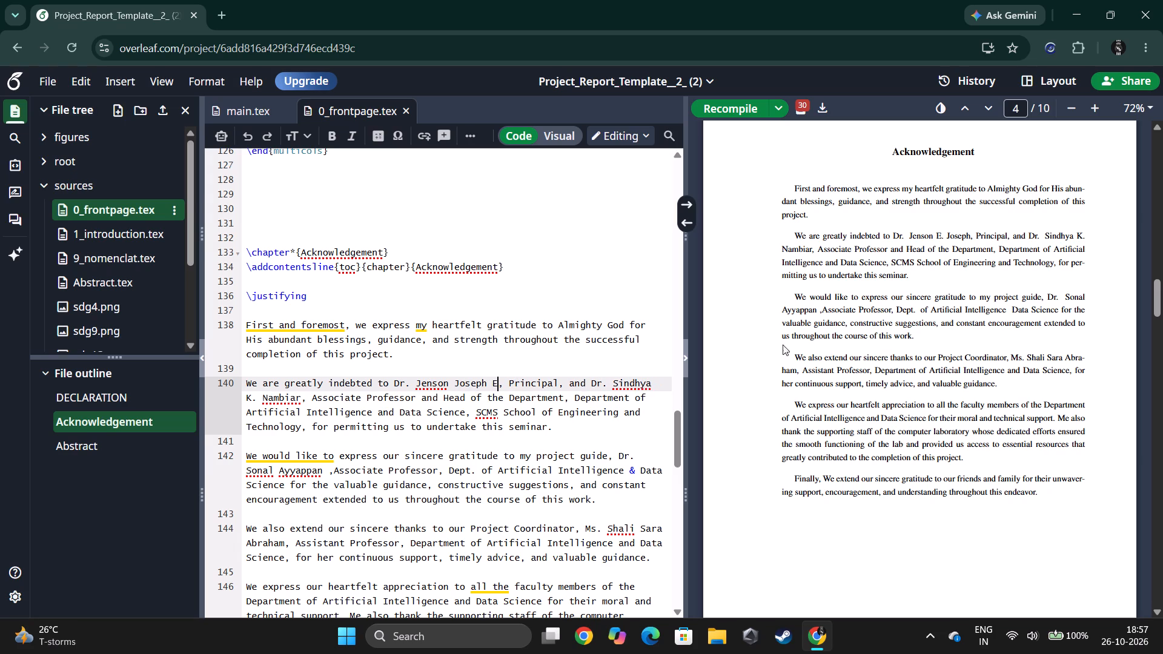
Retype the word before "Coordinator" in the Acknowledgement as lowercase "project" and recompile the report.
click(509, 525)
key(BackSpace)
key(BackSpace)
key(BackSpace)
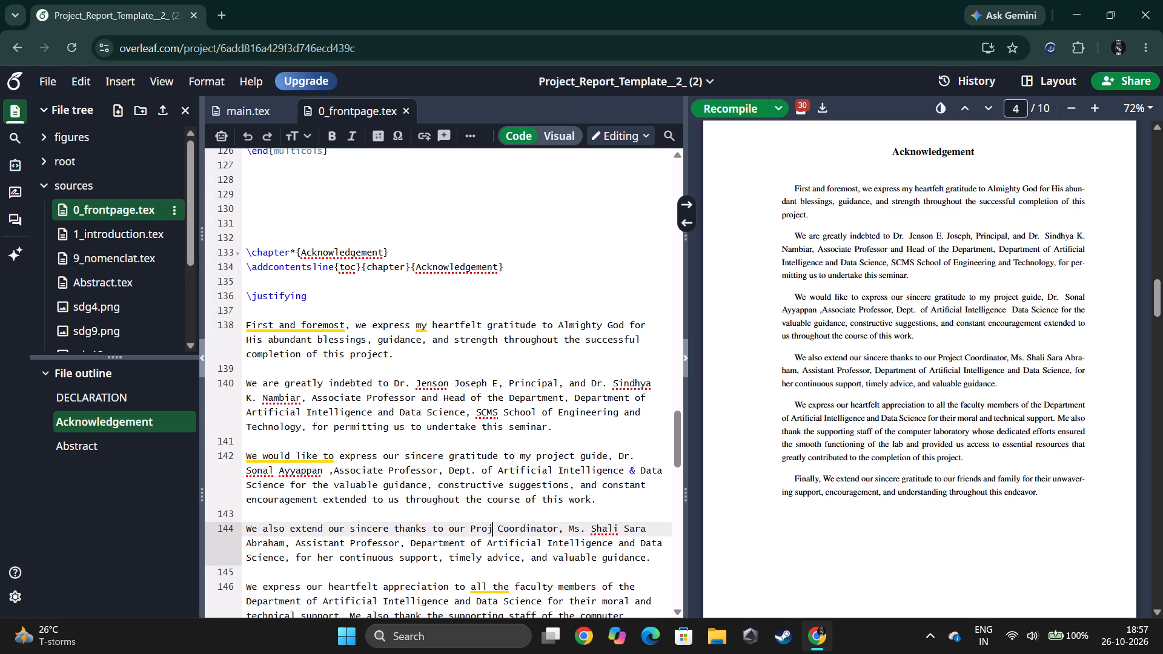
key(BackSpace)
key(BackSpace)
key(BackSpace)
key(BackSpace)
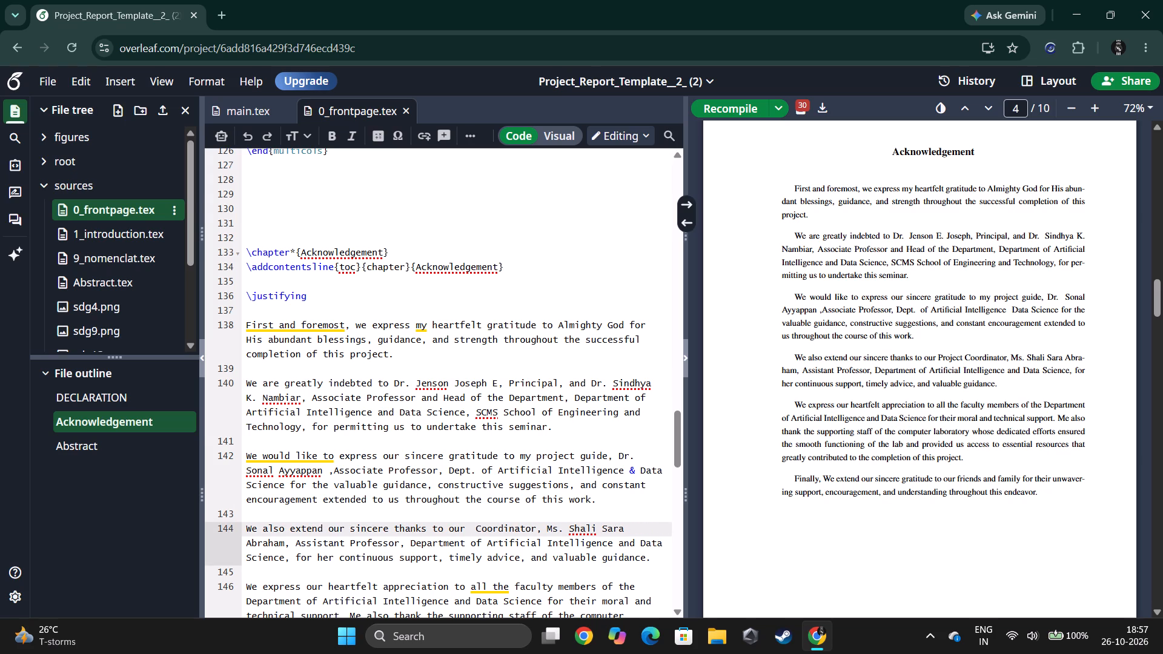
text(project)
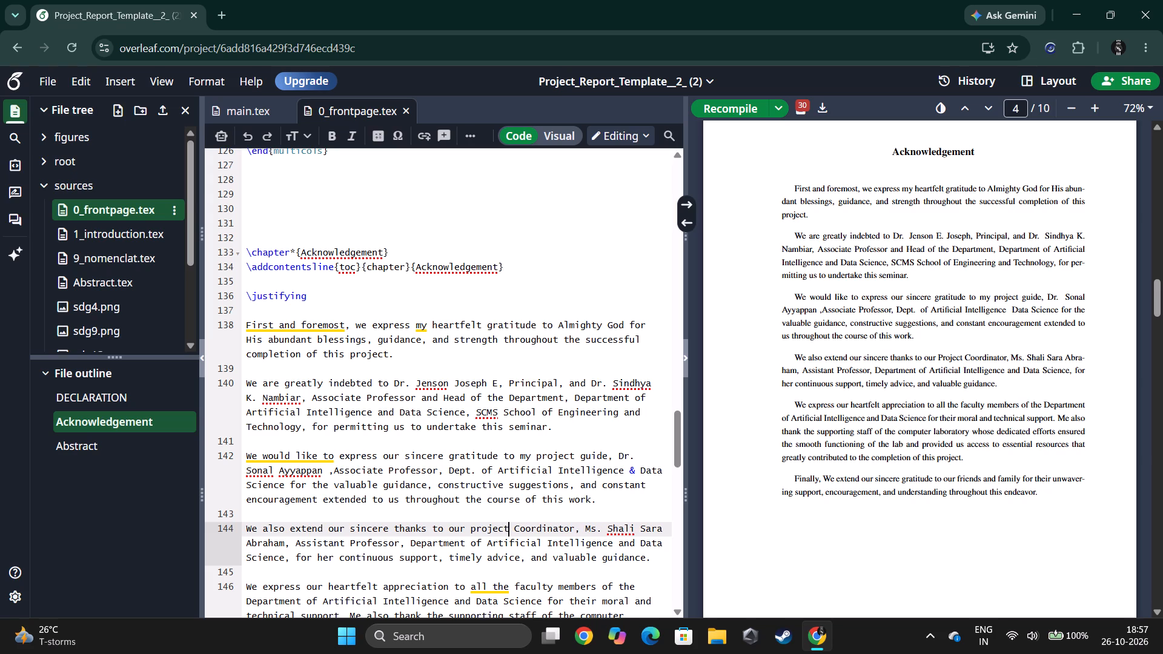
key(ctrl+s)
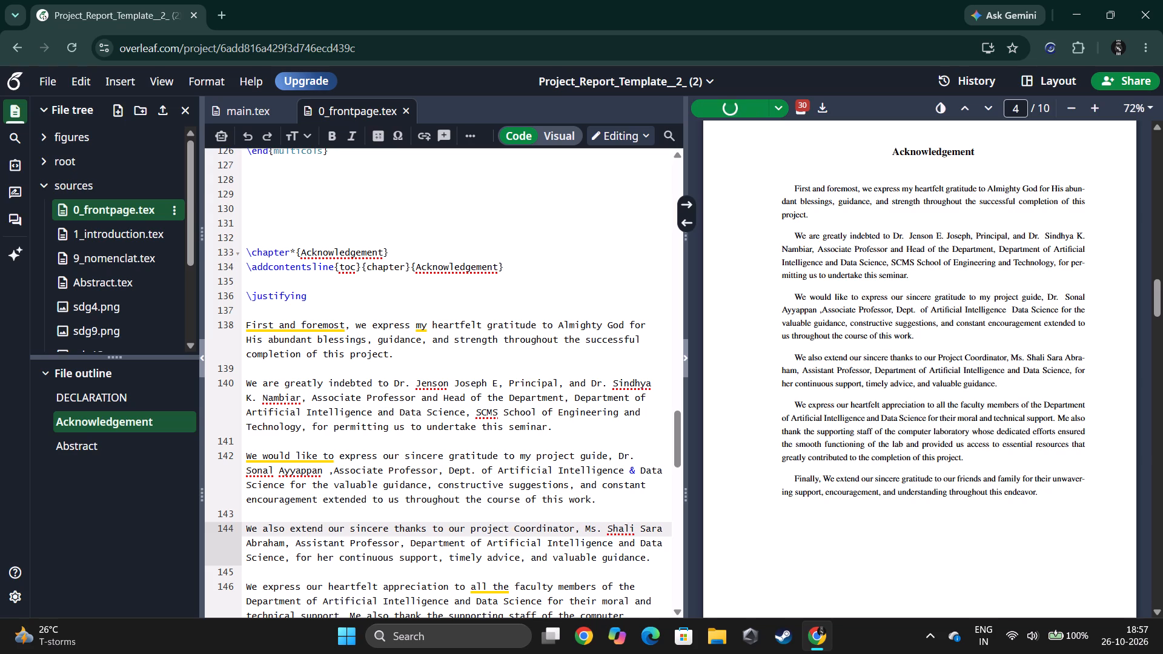
Capitalise the first letter of "Project" before "Coordinator" in the Acknowledgement and recompile the report.
click(480, 524)
key(Left)
key(BackSpace)
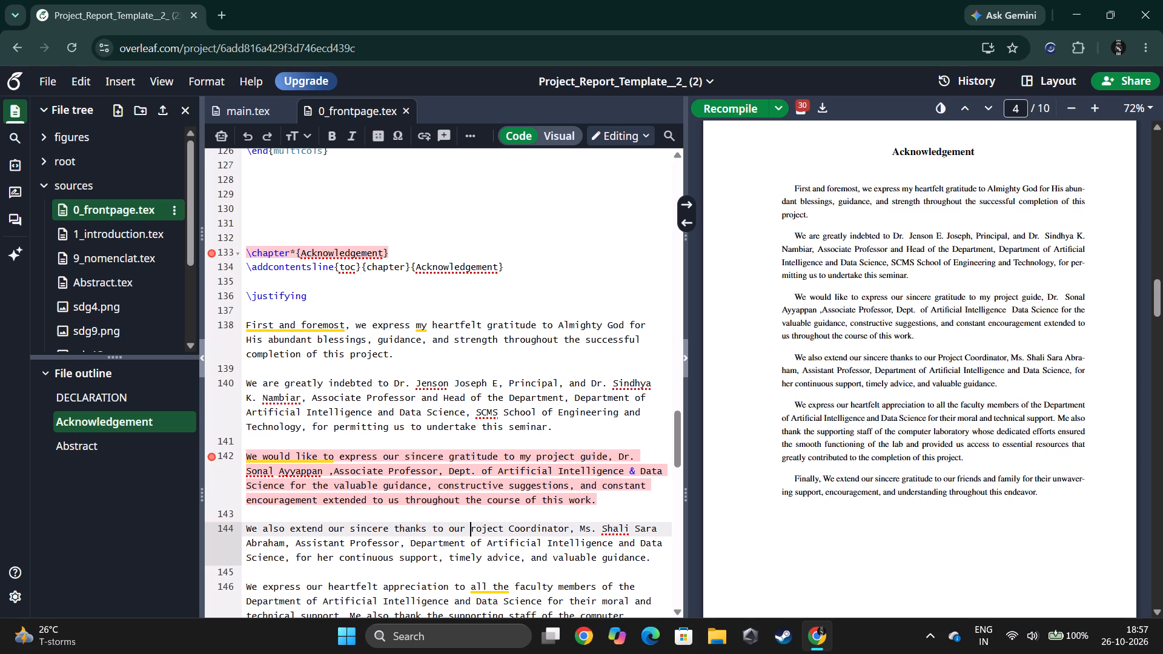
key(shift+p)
key(ctrl+s)
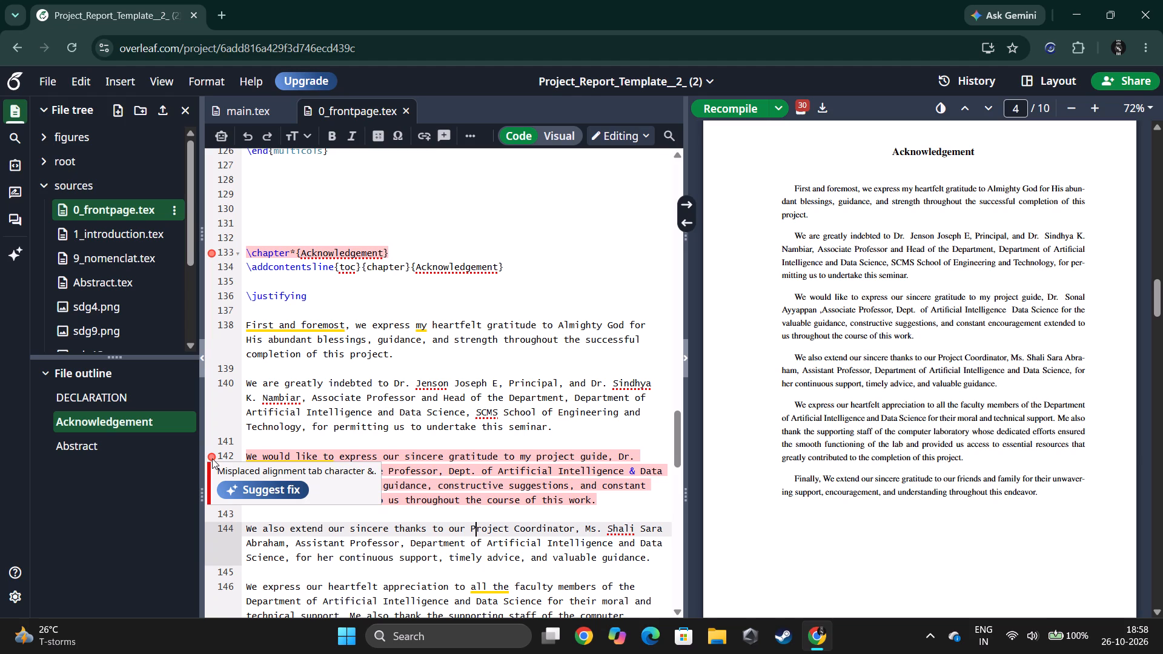
Get the suggested fix for the misplaced ampersand error on line 142 and apply it, replacing "&" with "\&".
click(246, 488)
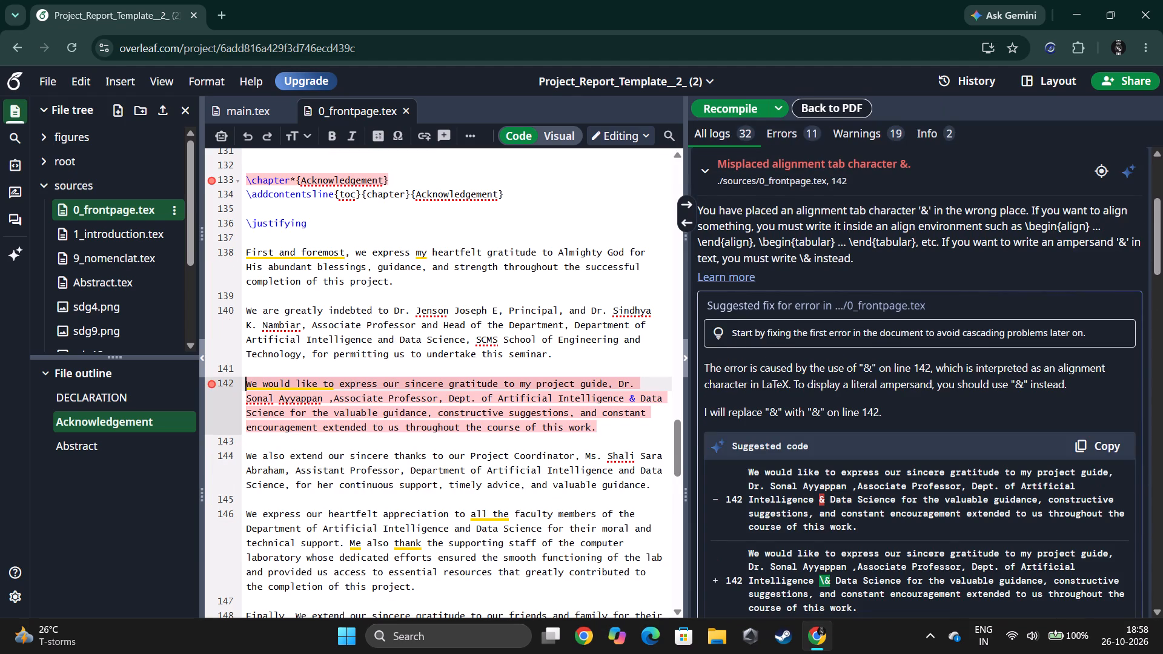
scroll(826, 497, down, 3)
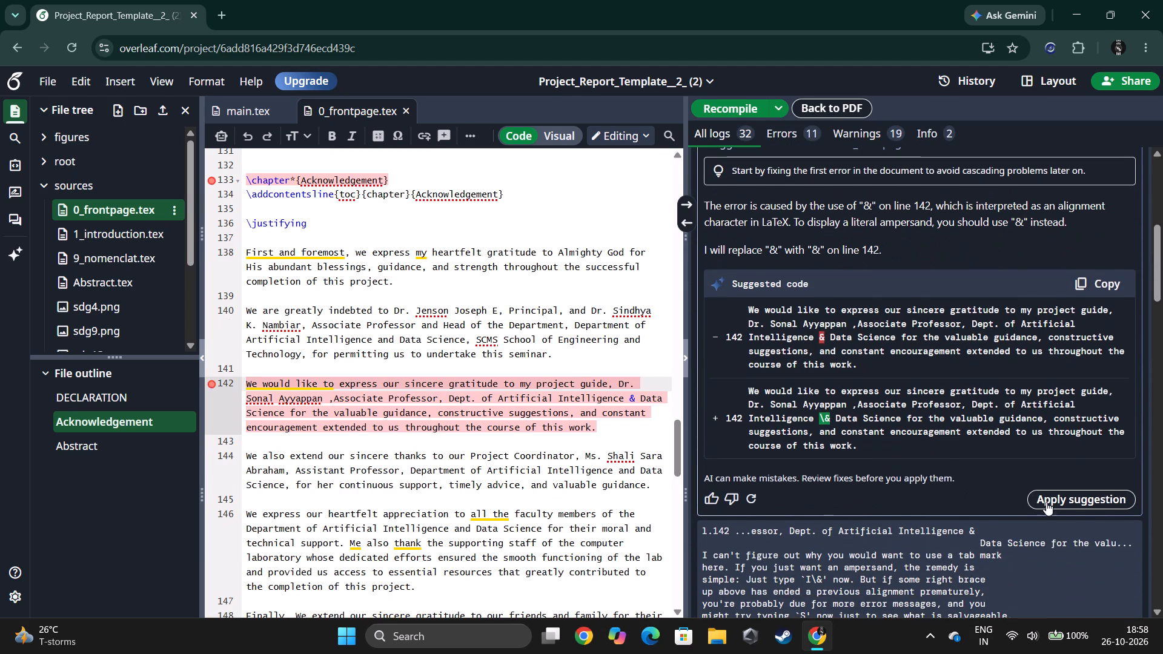
click(1058, 497)
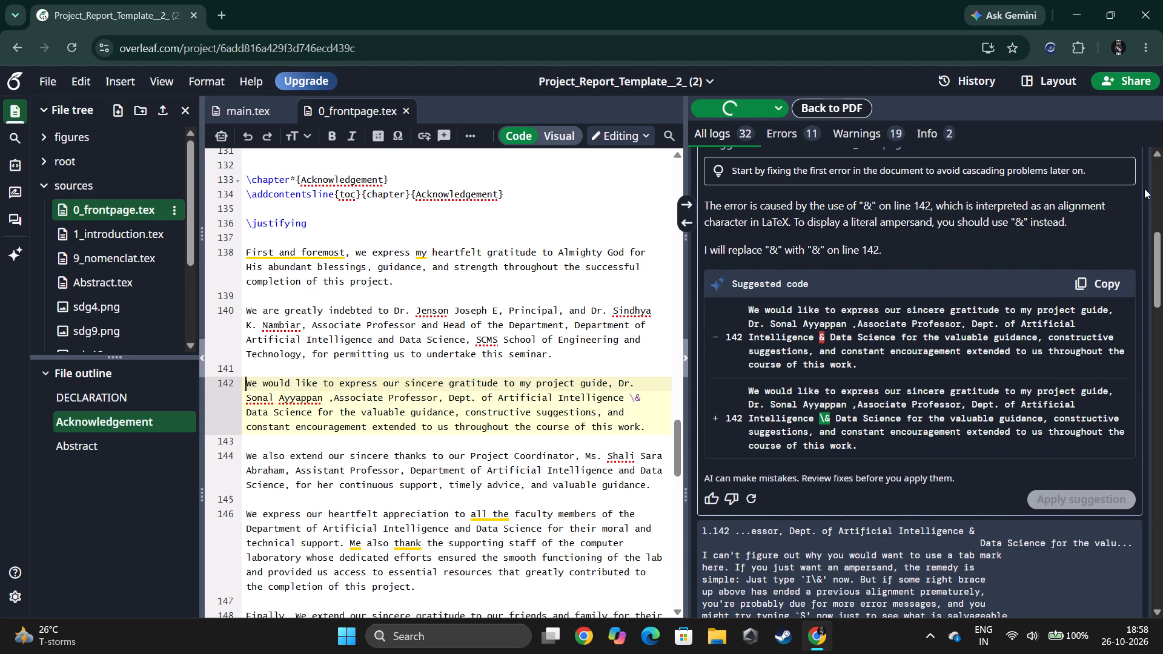
Change "my project guide" to "our project guide" in the Acknowledgement's line 142 and recompile.
click(601, 230)
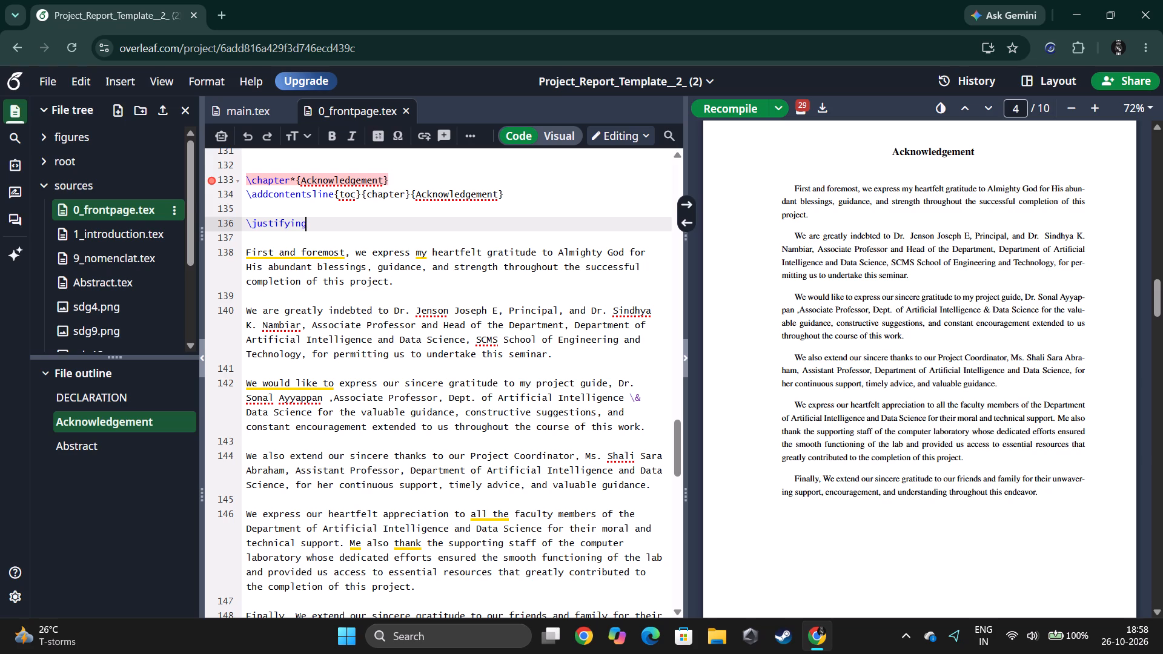
click(534, 386)
key(BackSpace)
key(BackSpace)
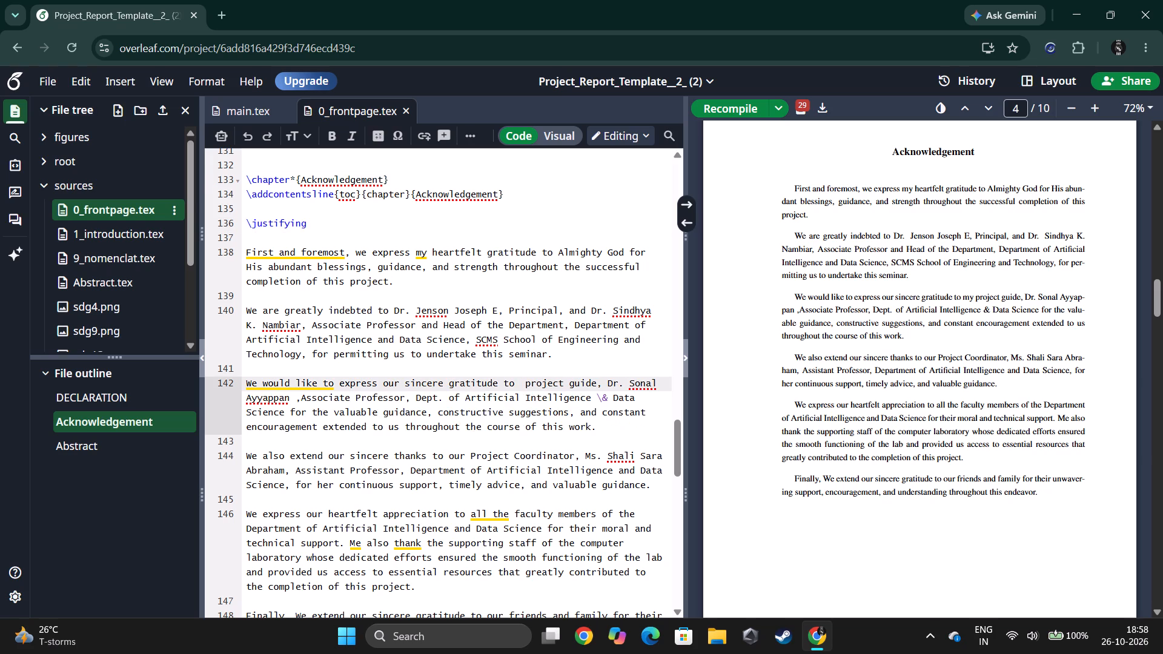
text(our)
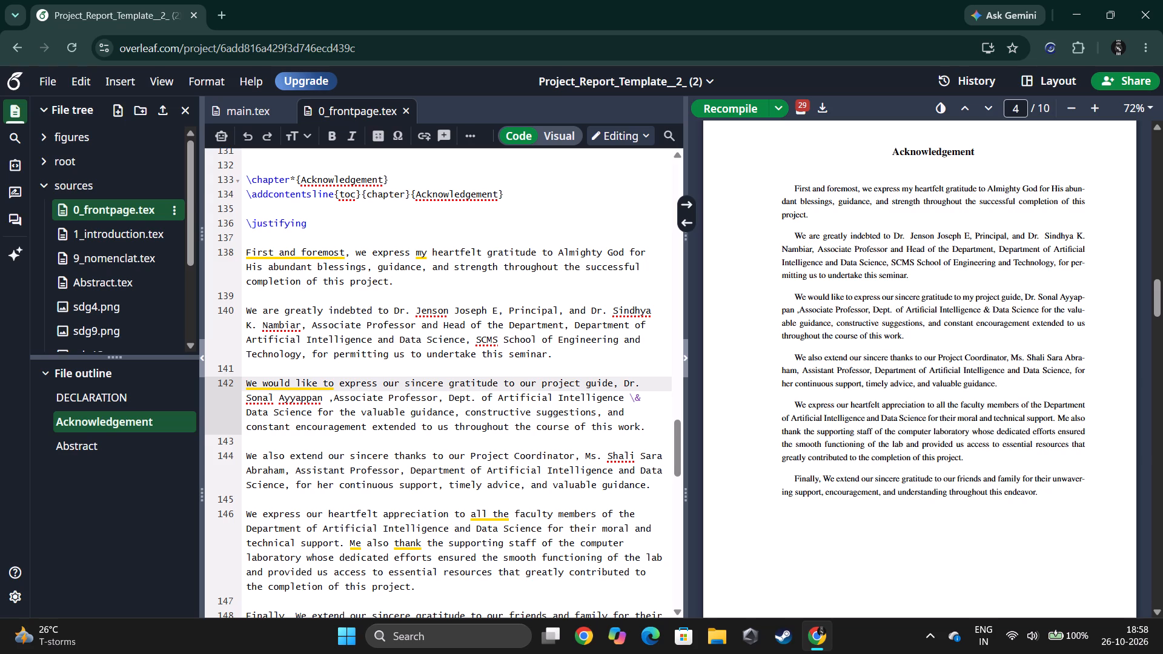
key(s)
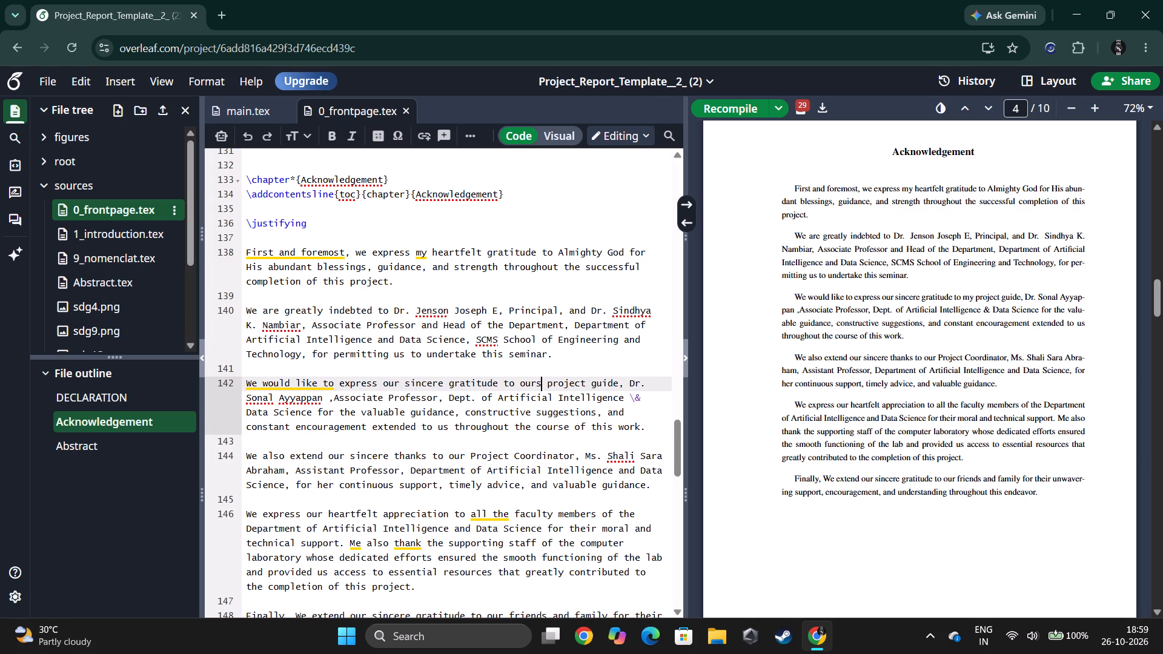
key(BackSpace)
key(ctrl+s)
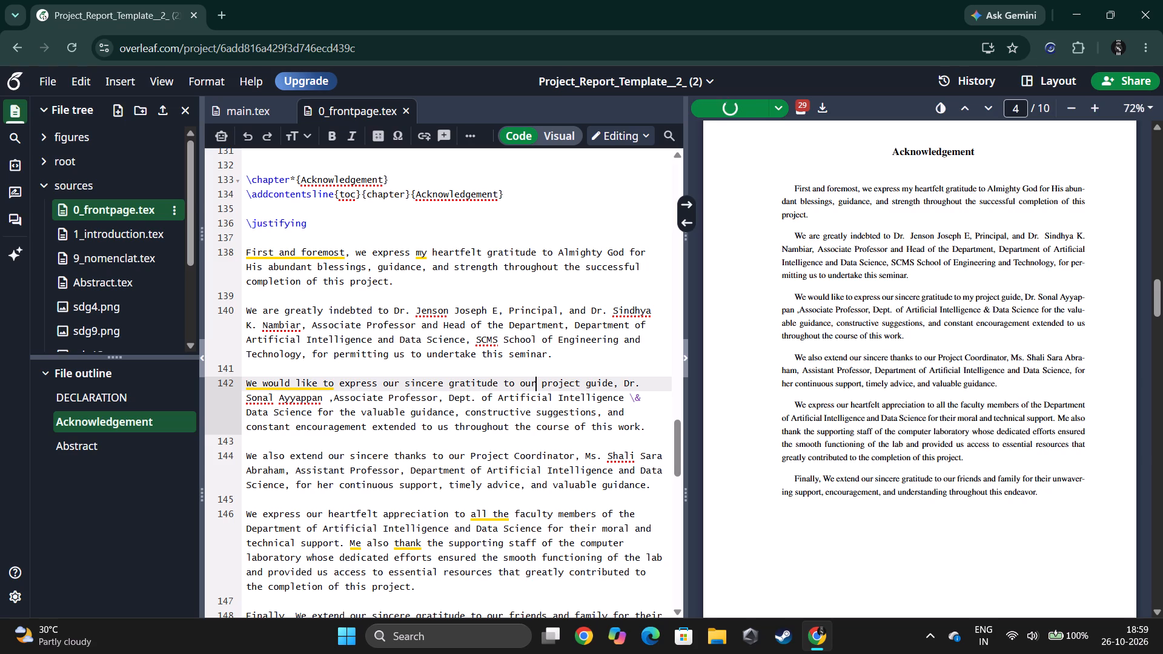
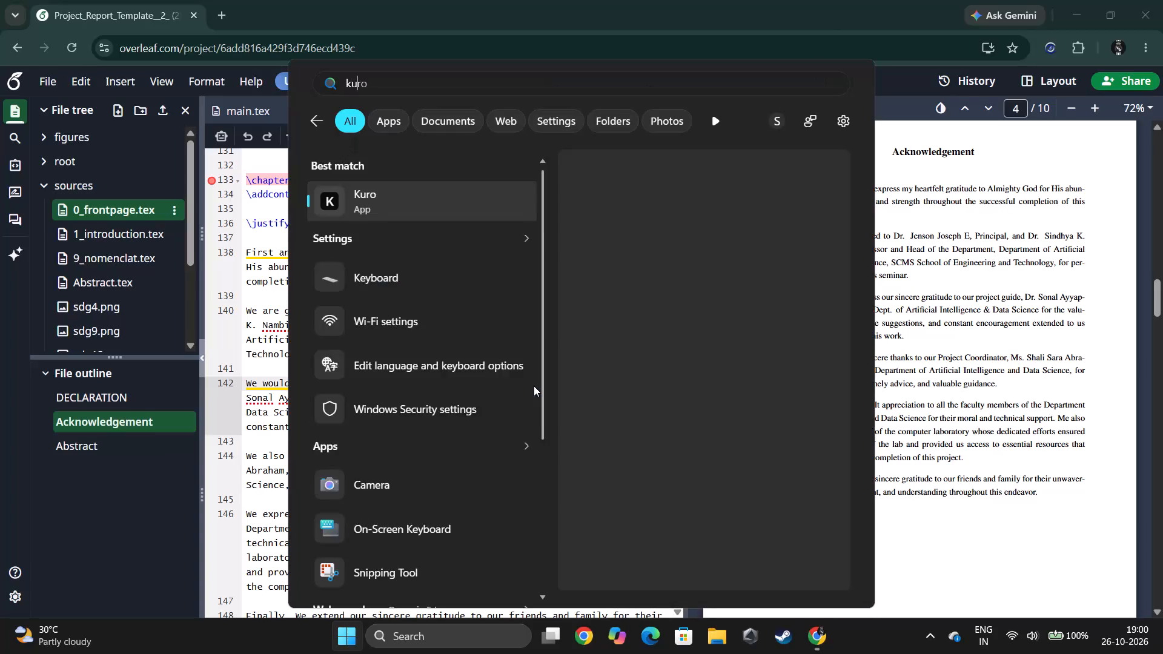
Launch the Kuro app from the system search.
key(Return)
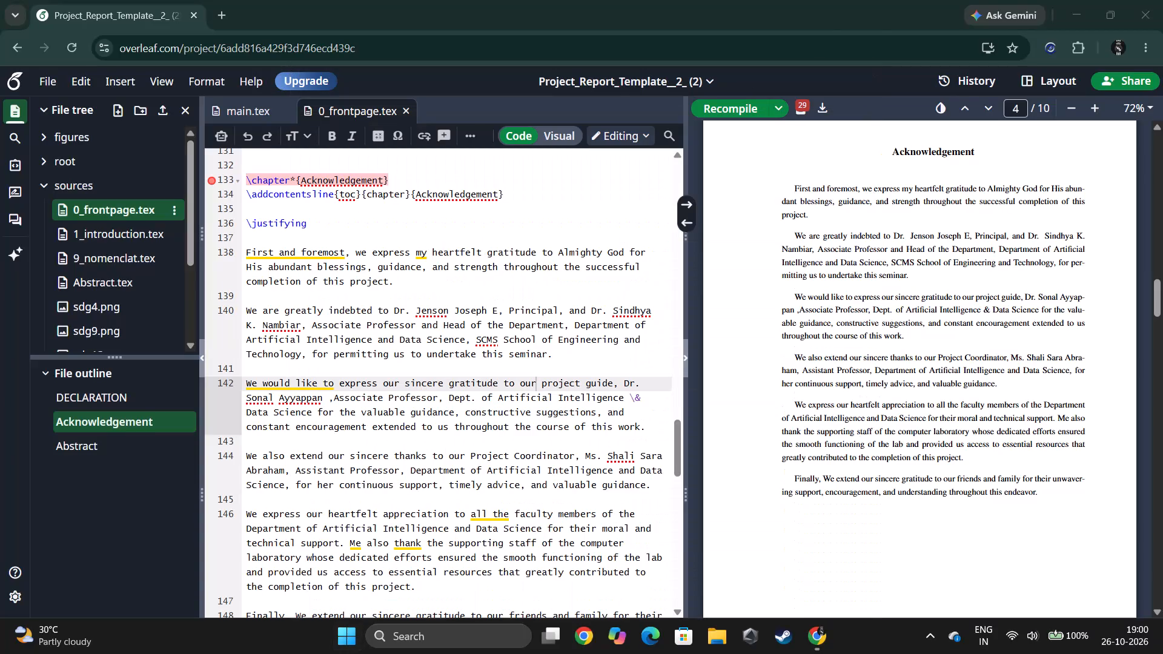
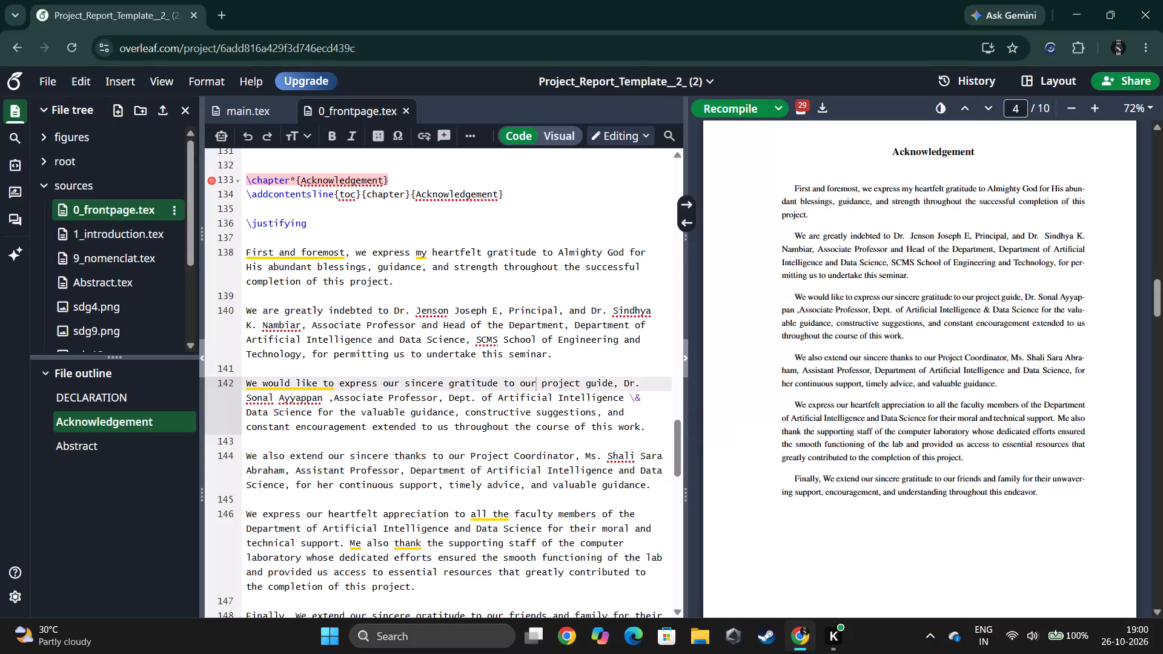
Replace "Me" with "We" before "also thank the supporting staff" in the Acknowledgement and recompile the report.
double_click(1064, 419)
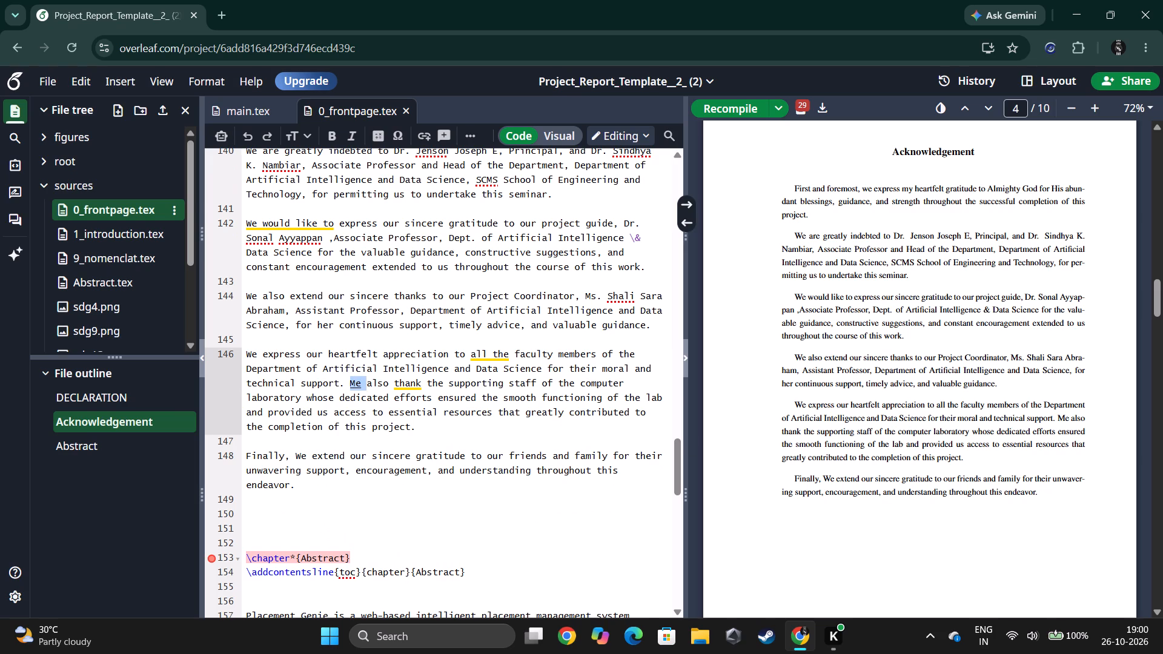
click(362, 391)
key(BackSpace)
key(BackSpace)
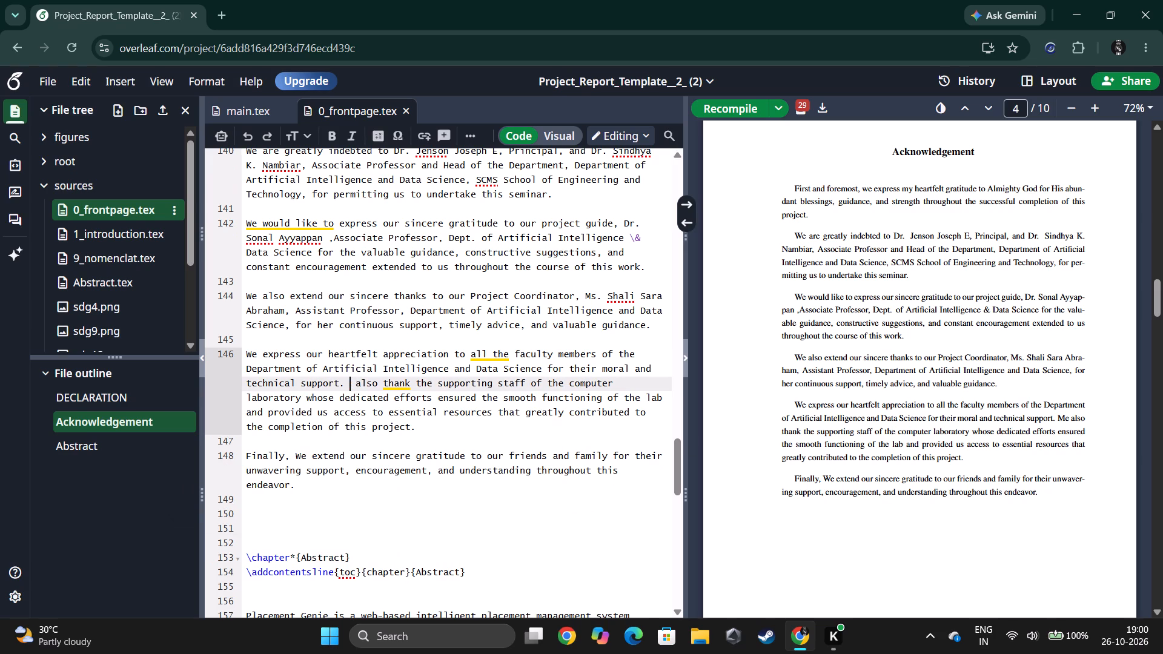
text(We)
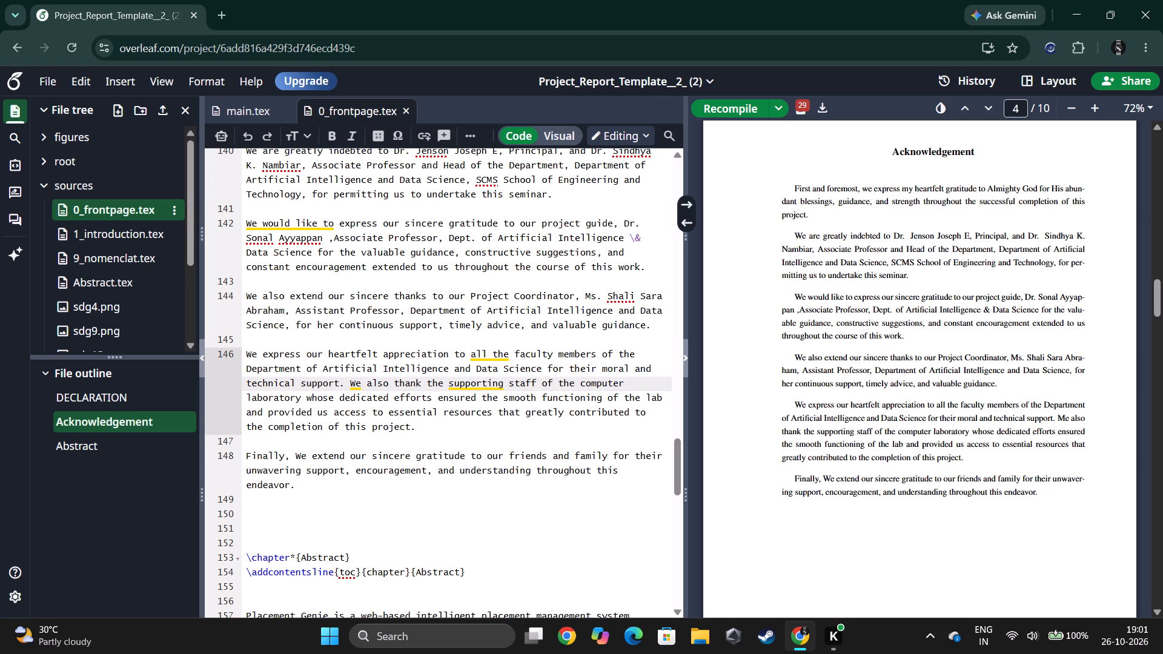
key(ctrl+s)
drag(899, 385, 1053, 336)
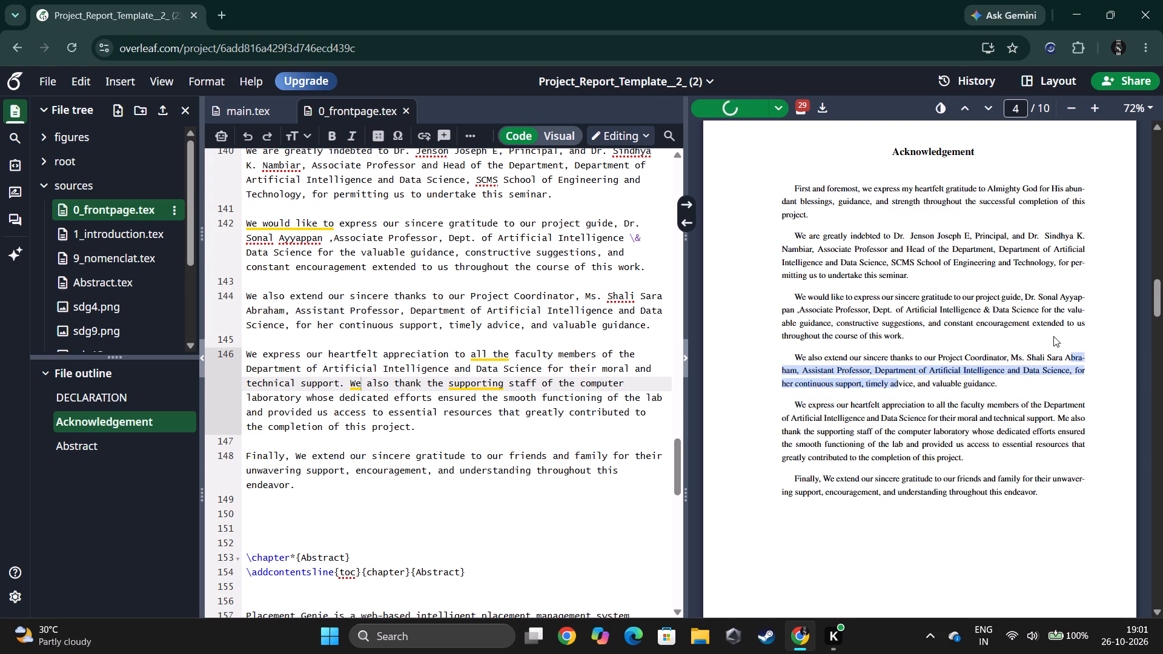
drag(1053, 336, 1003, 334)
click(1003, 334)
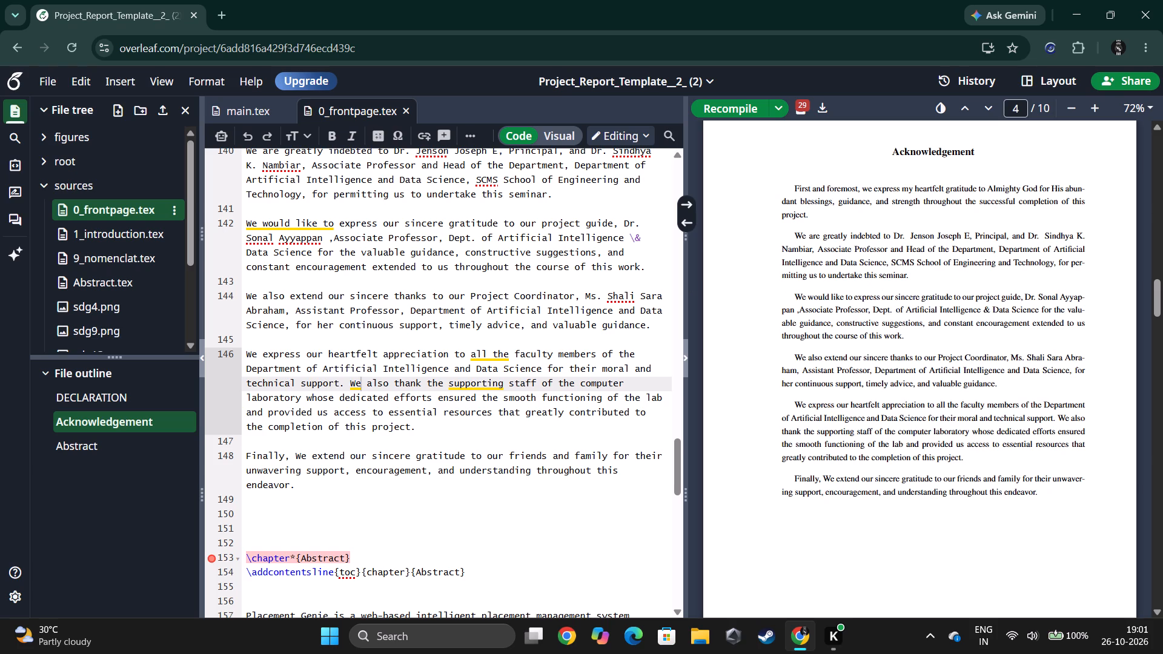
Change "my" to "our" before "heartfelt gratitude" in the Acknowledgement's first paragraph and recompile the report.
scroll(937, 251, up, 1)
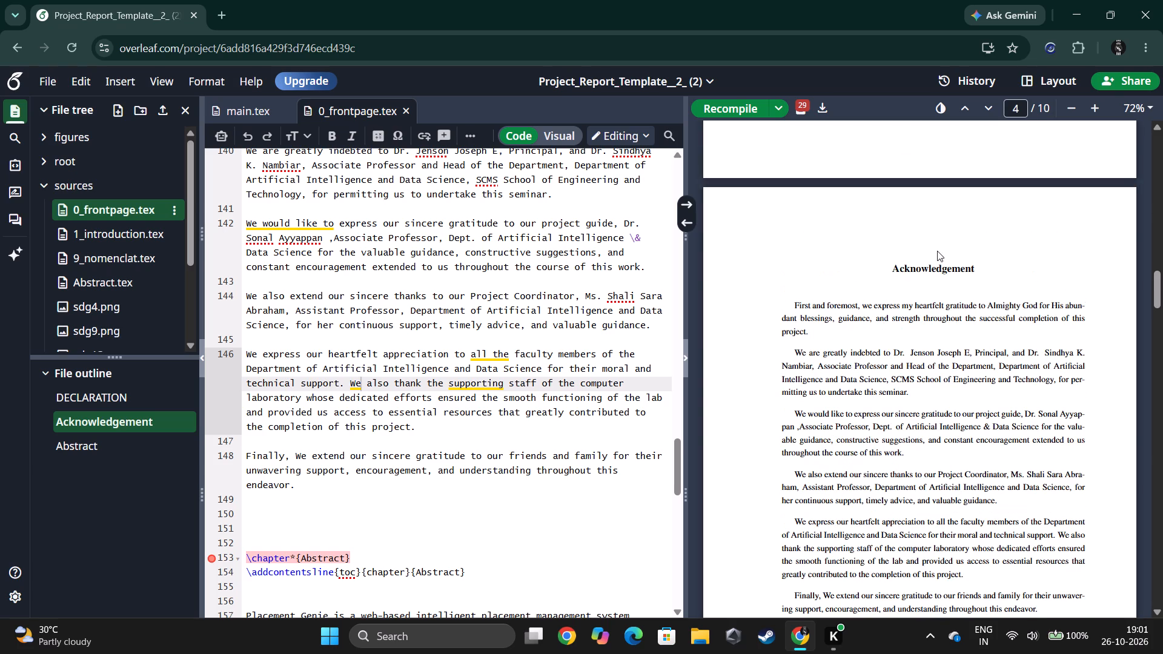
scroll(937, 251, up, 3)
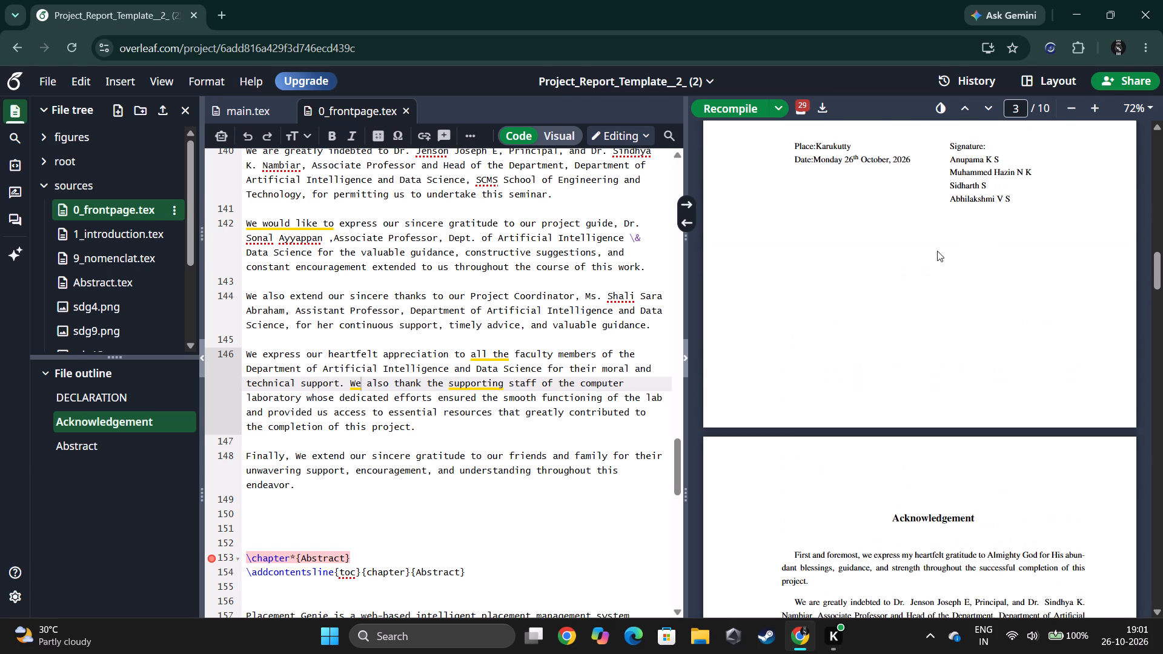
double_click(907, 552)
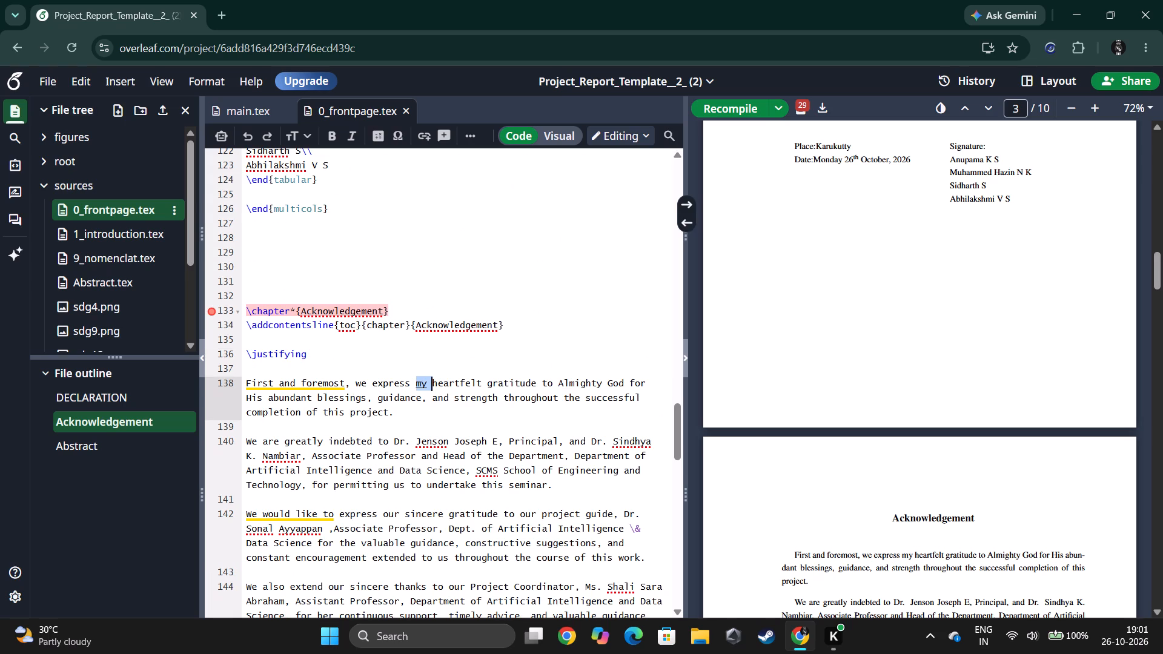
key(BackSpace)
key(shift+o)
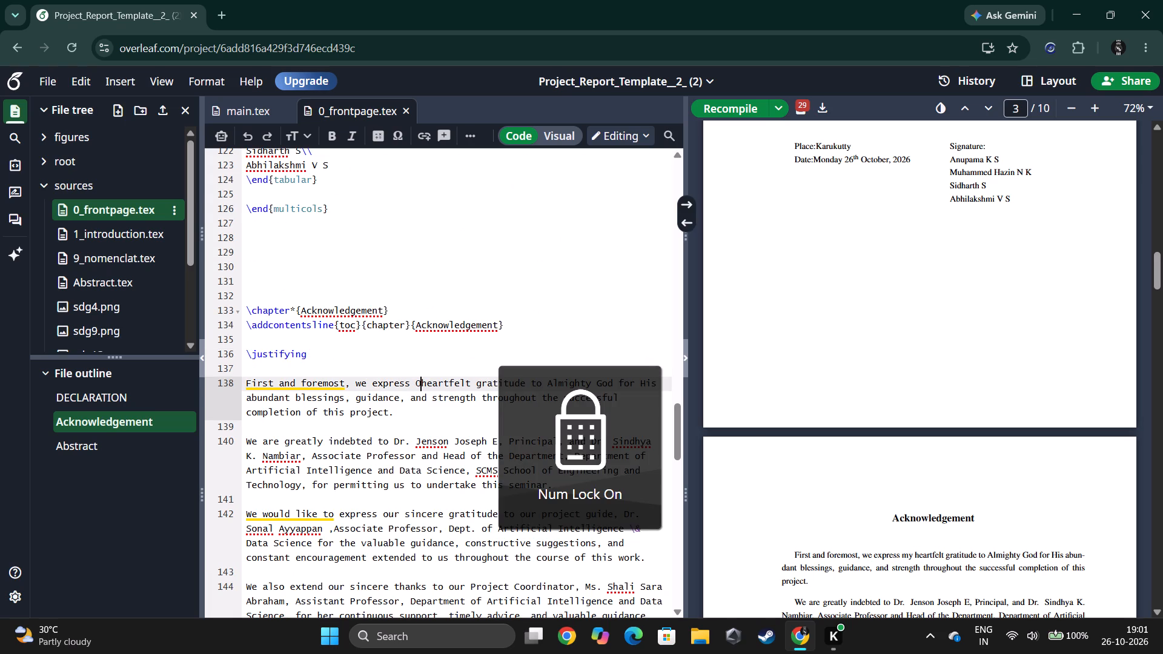
key(BackSpace)
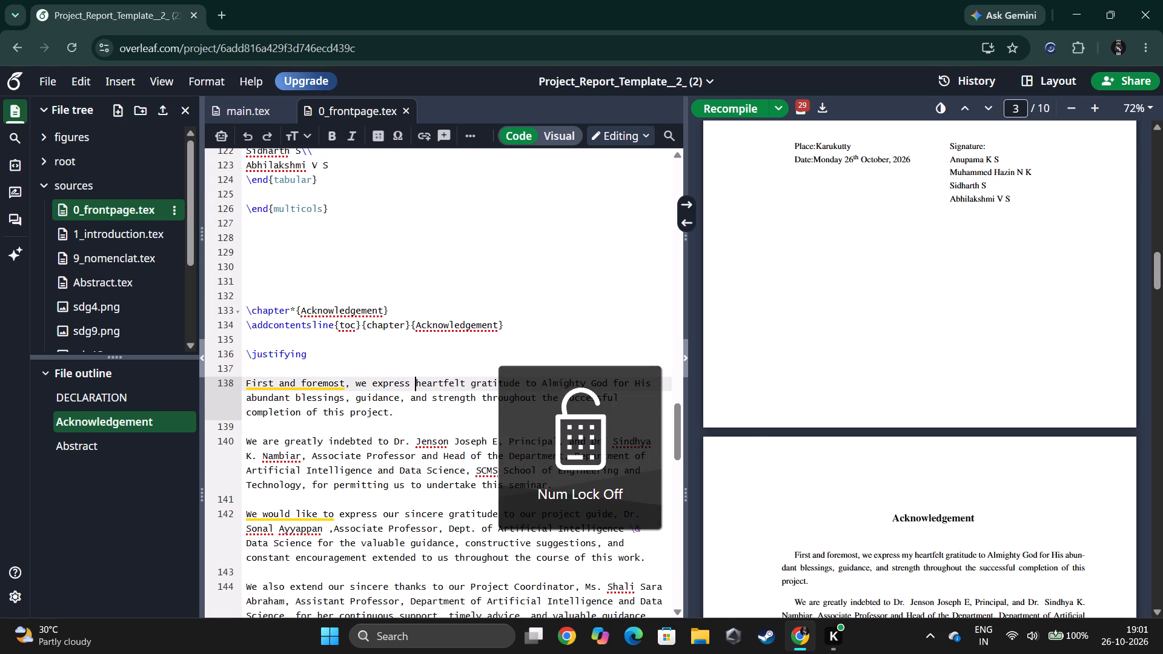
text(our)
key(space)
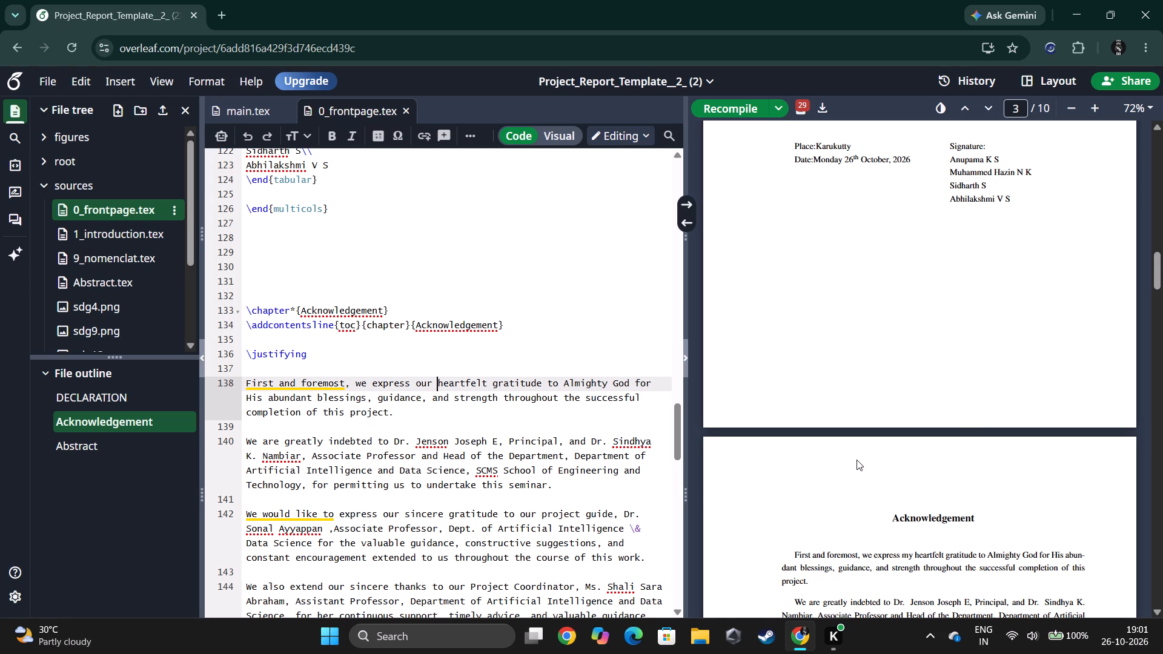
scroll(857, 460, down, 1)
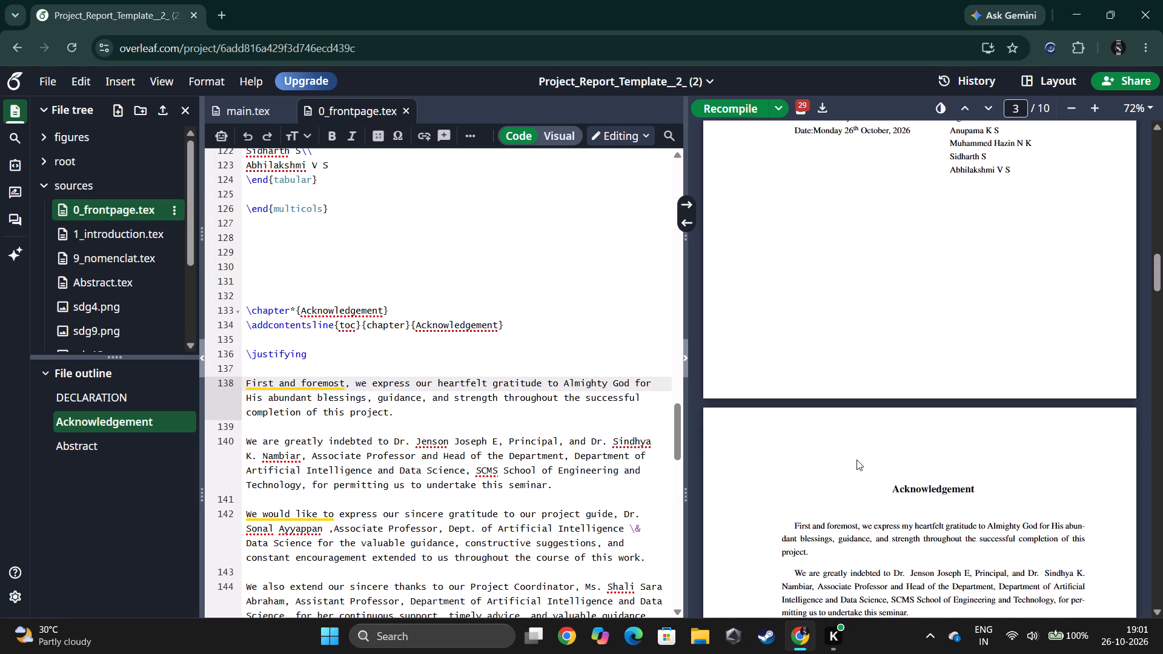
key(ctrl+s)
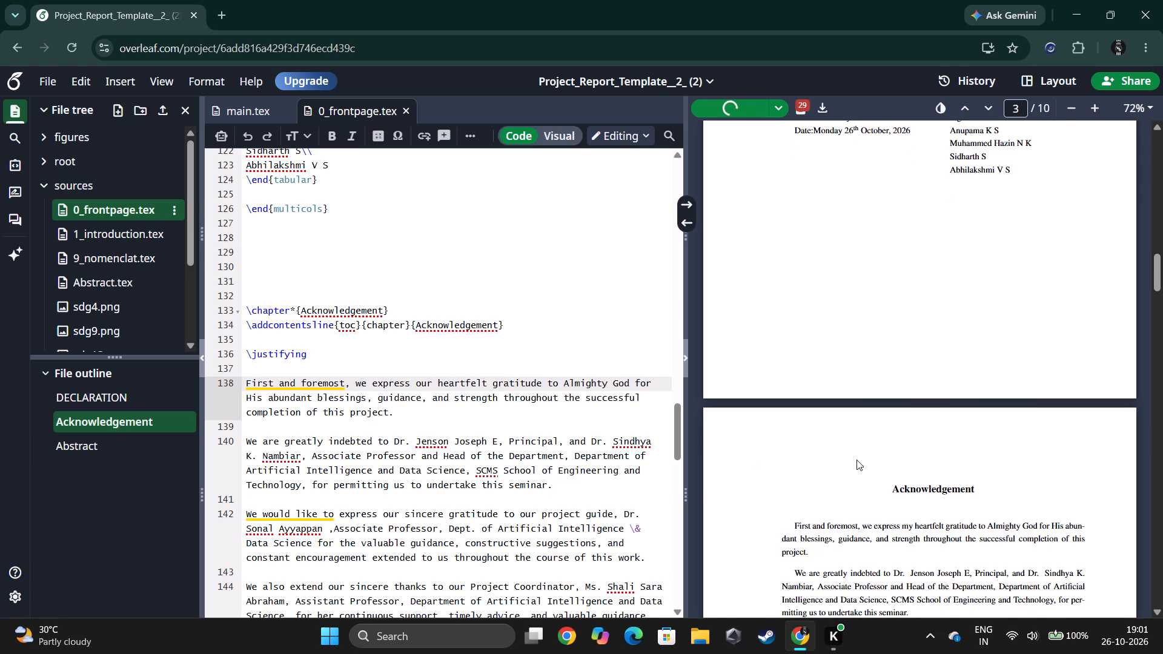
scroll(975, 535, down, 1)
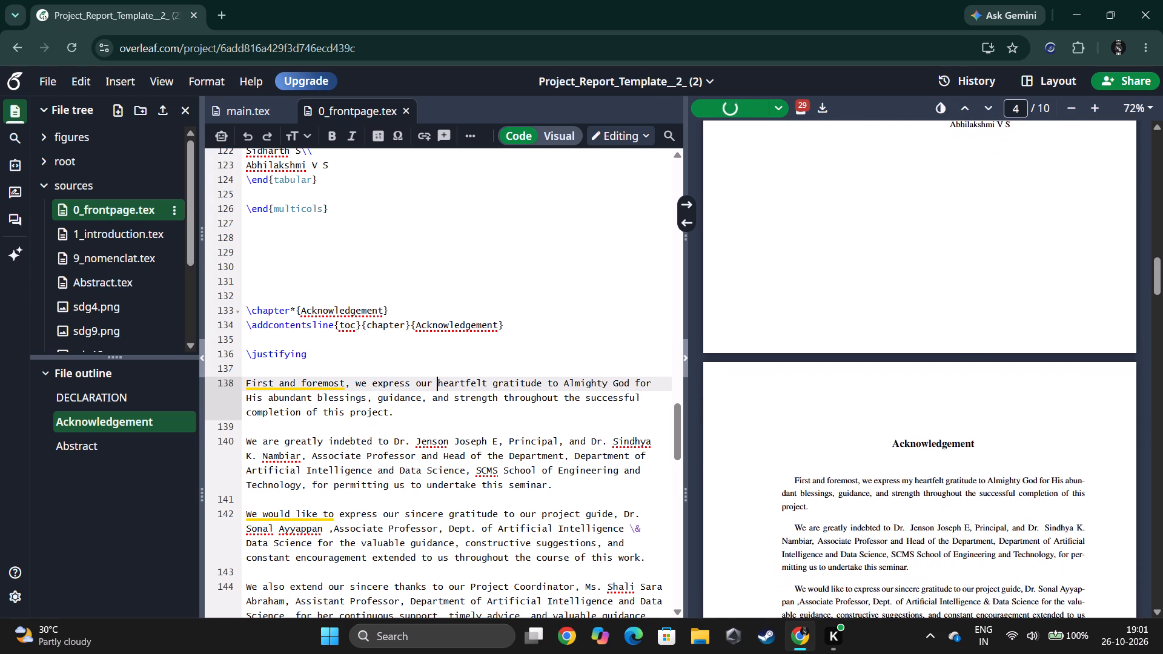
scroll(975, 535, down, 1)
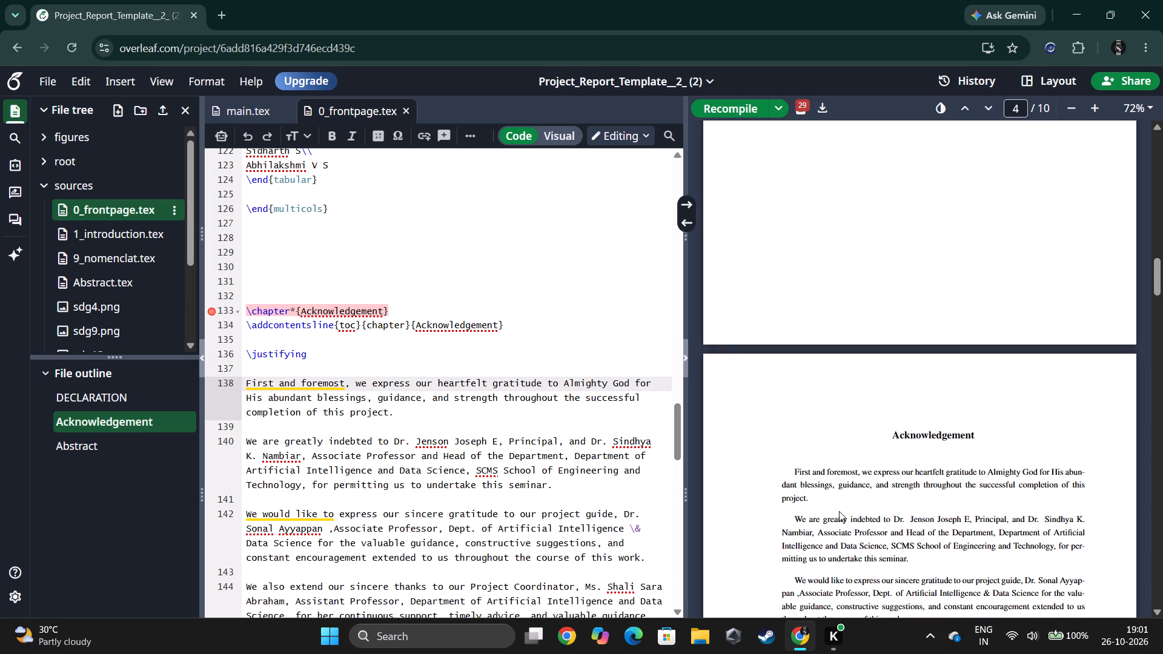
Open the LaTeX source of the Introduction chapter from its Chapter 1 heading in the compiled report.
scroll(544, 454, up, 5)
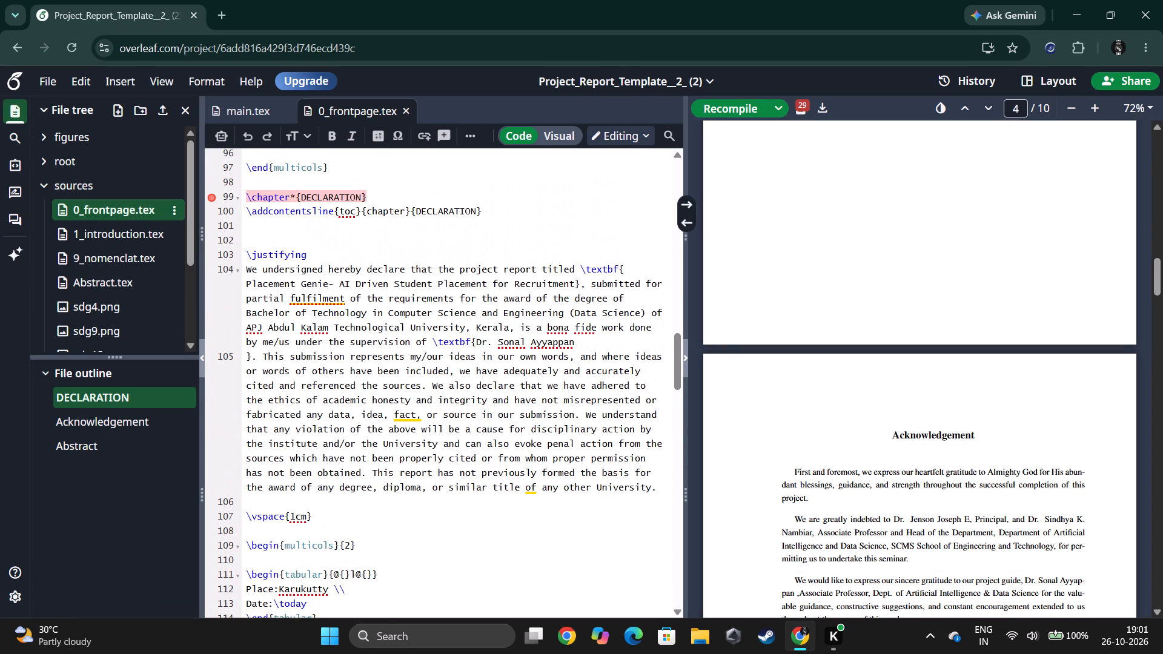
scroll(544, 454, up, 1)
scroll(837, 360, down, 8)
scroll(837, 360, up, 1)
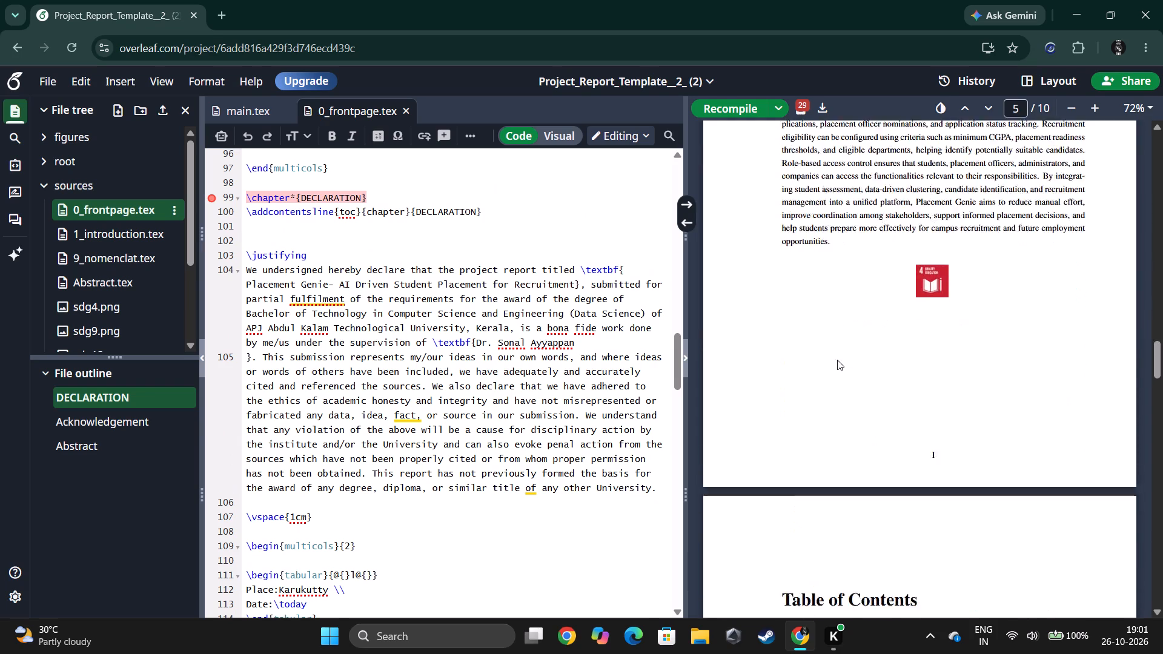
scroll(837, 360, up, 2)
scroll(837, 360, down, 6)
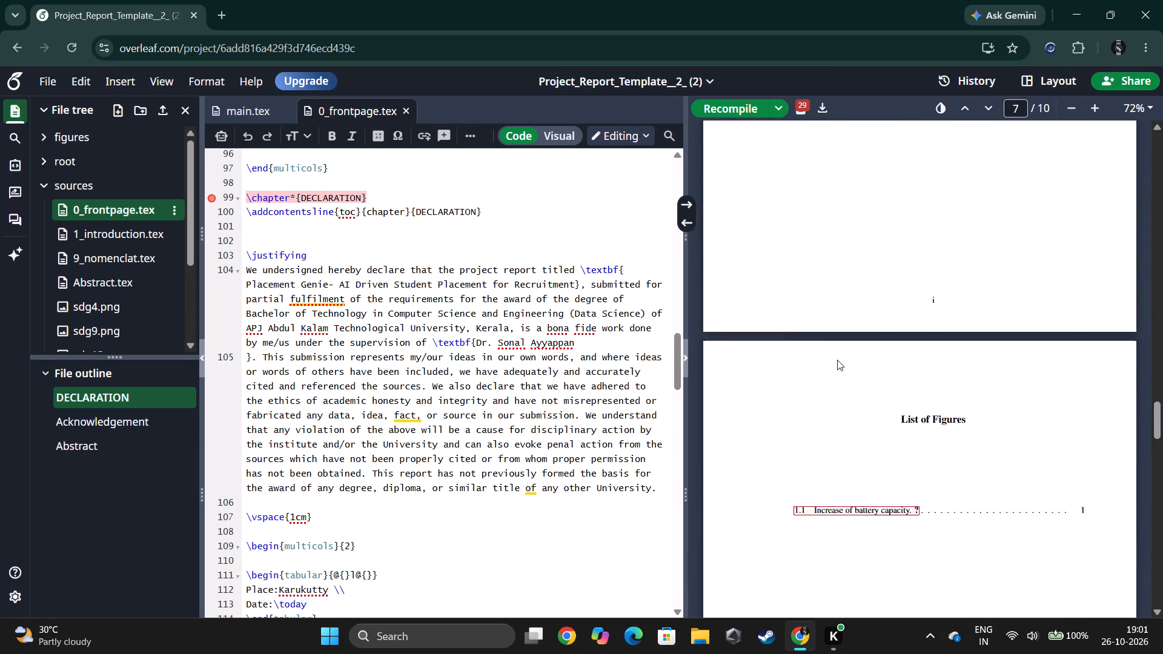
scroll(837, 360, down, 9)
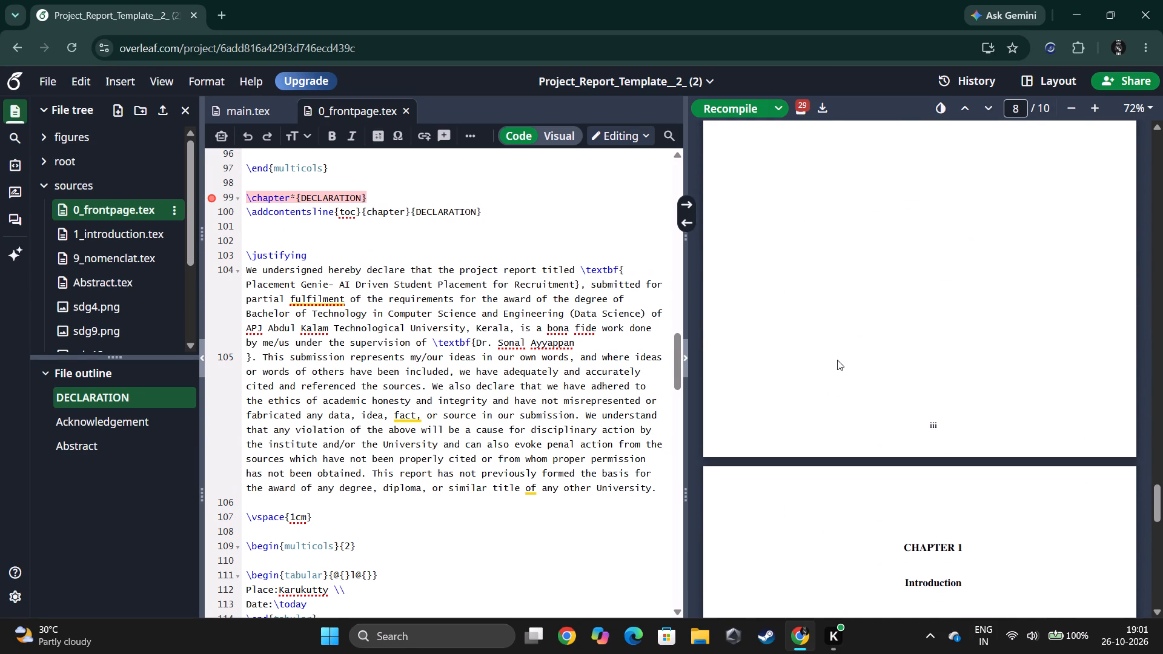
scroll(837, 360, down, 5)
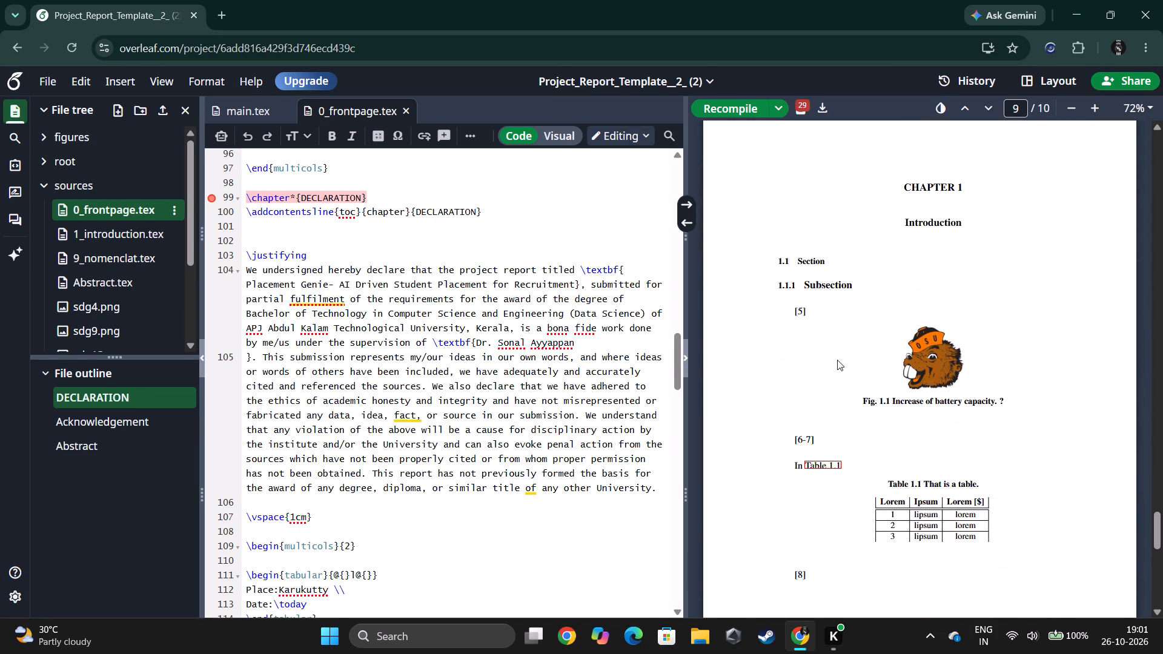
scroll(837, 360, down, 1)
double_click(925, 219)
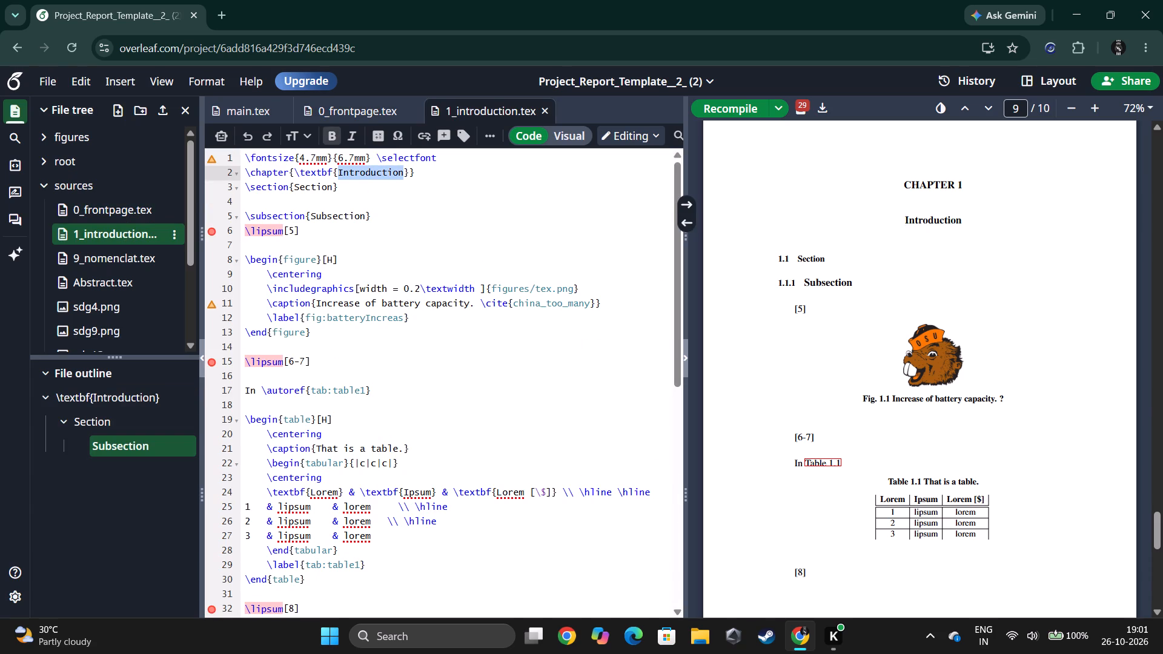
Delete the placeholder content of 1_introduction.tex from the Subsection heading through the final \lipsum[8] line.
drag(247, 213, 300, 280)
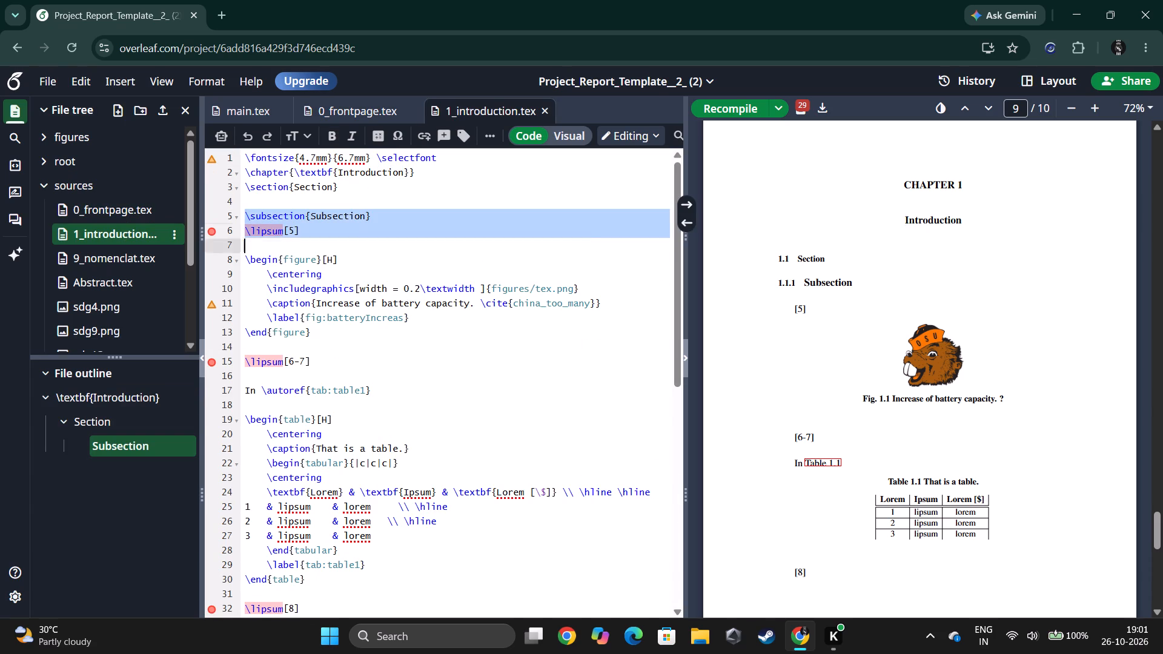
drag(300, 280, 366, 619)
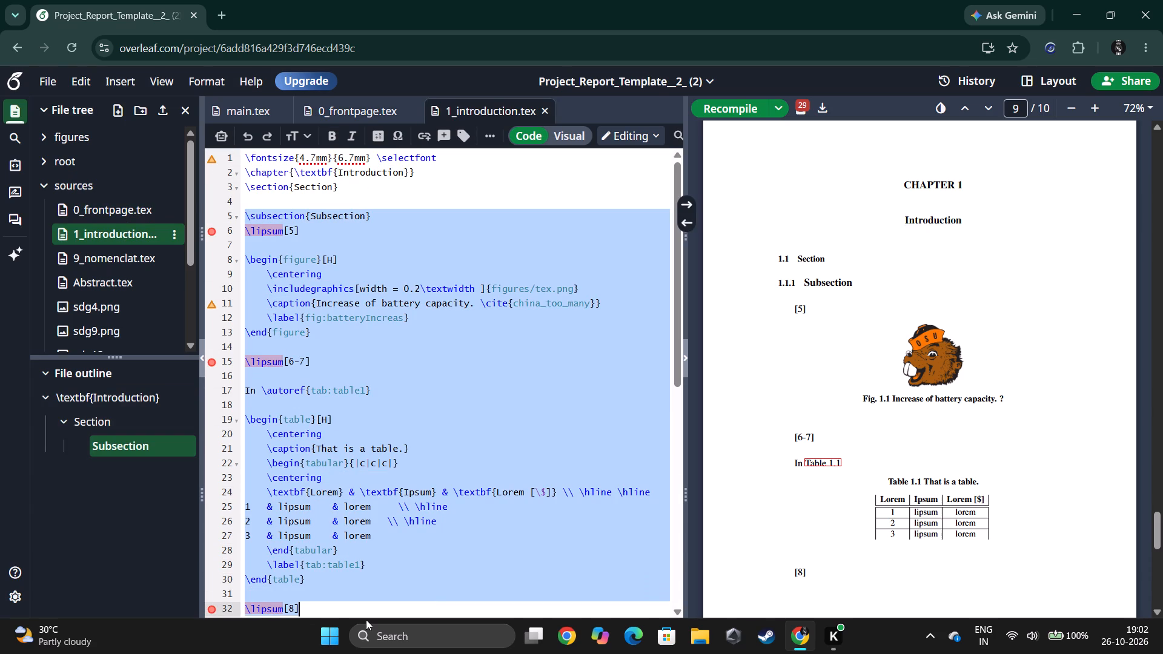
key(BackSpace)
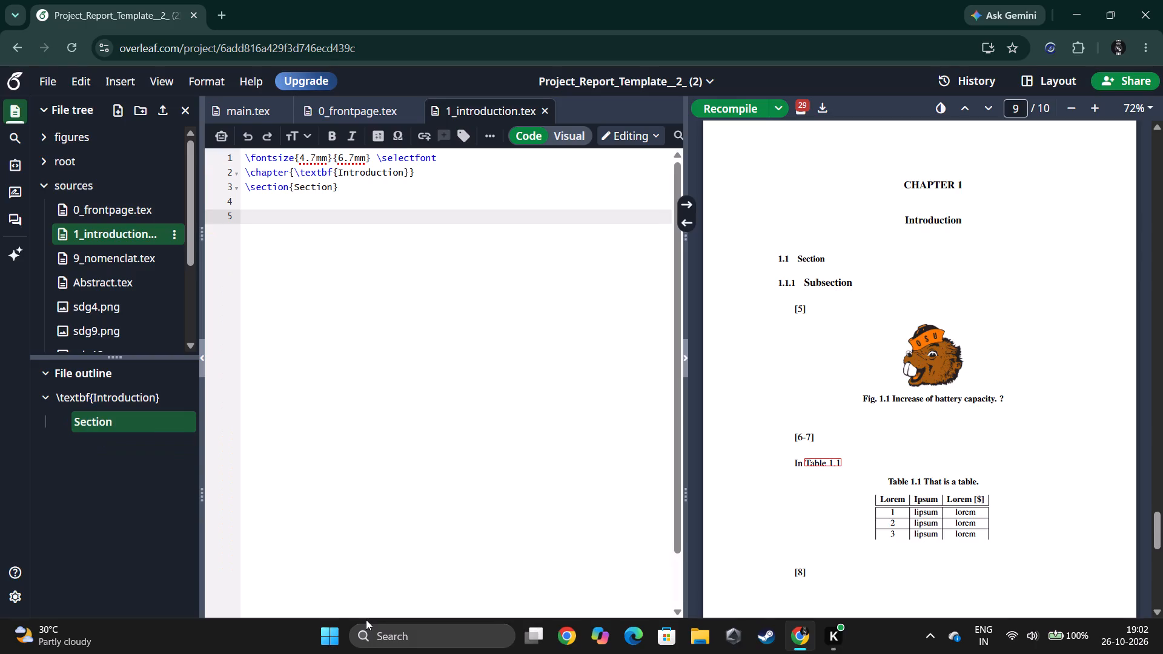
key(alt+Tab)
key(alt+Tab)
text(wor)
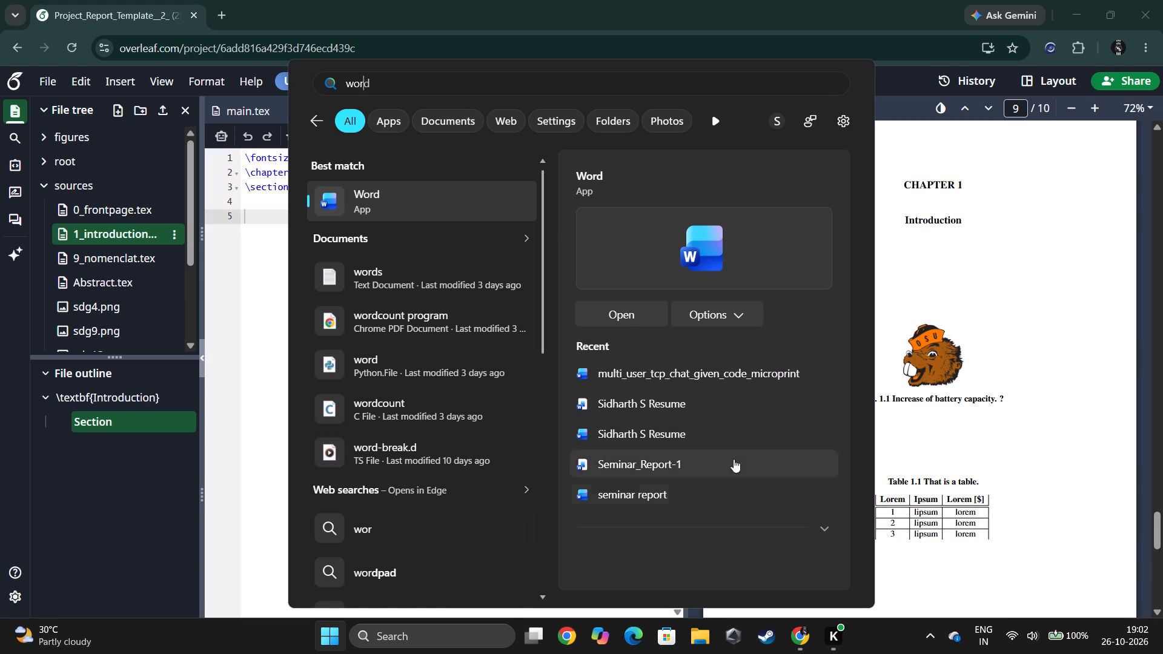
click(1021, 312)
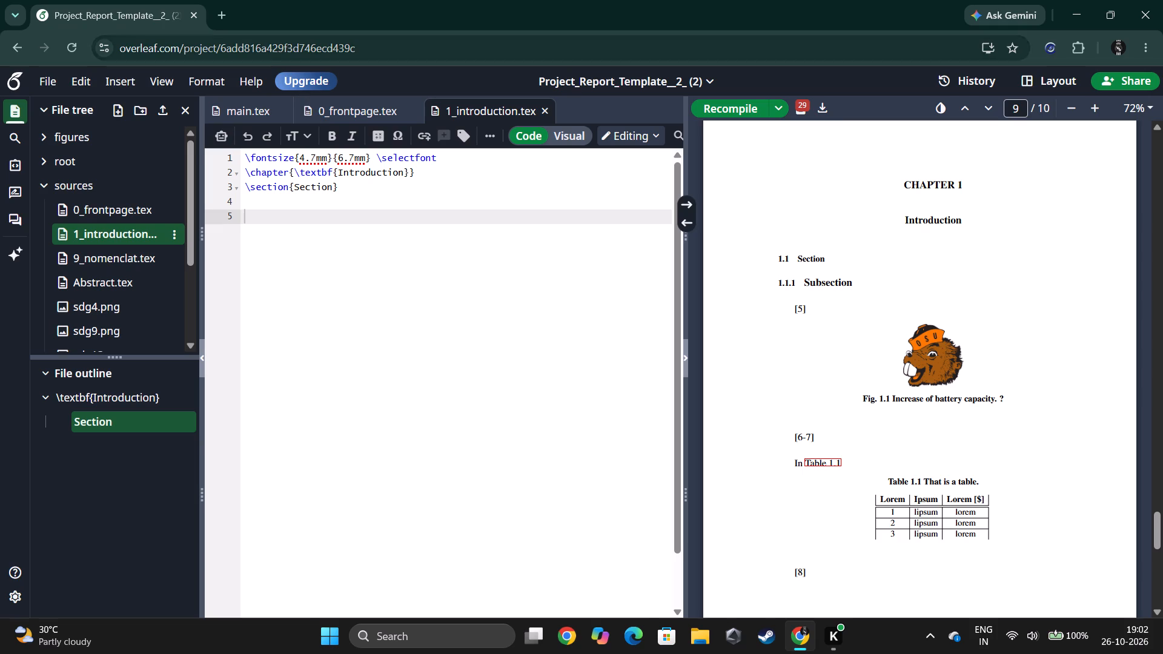
click(230, 19)
text(cla)
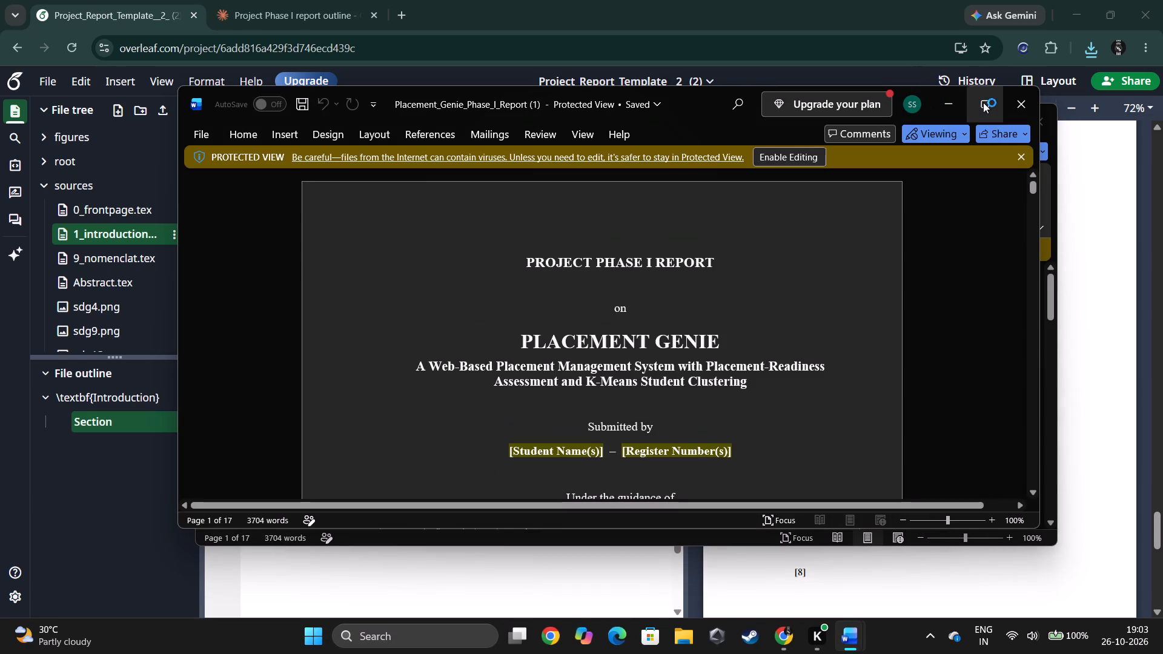
click(983, 102)
click(636, 70)
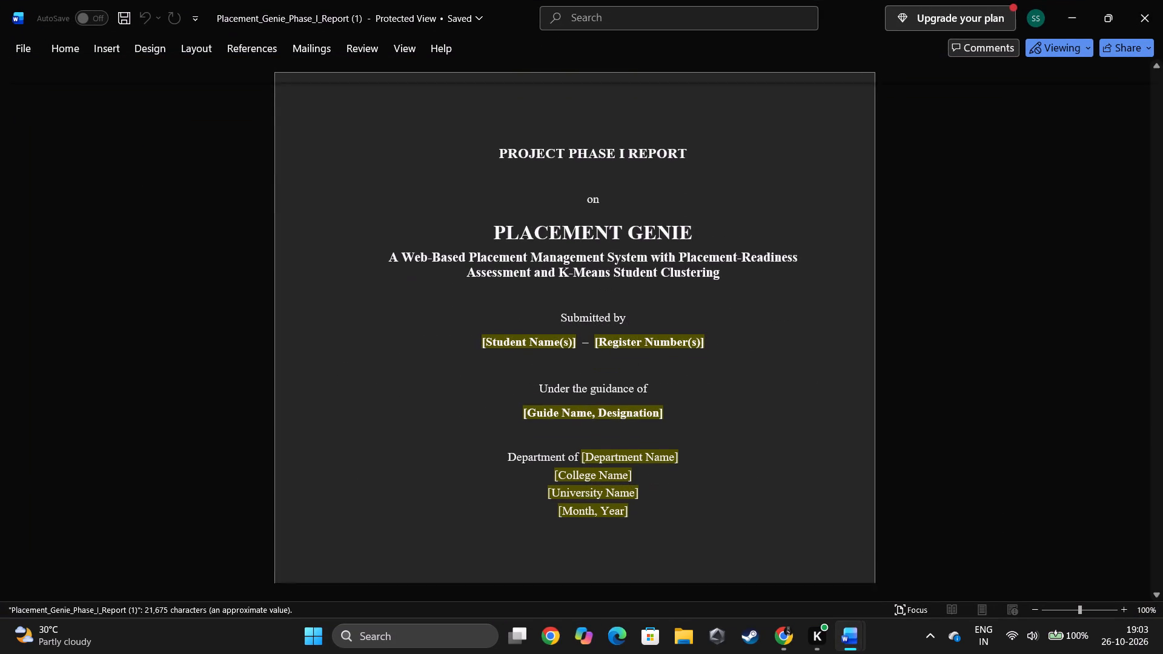
Copy the title text "Background" from heading 1.1 of the Introduction chapter in the Word report.
scroll(598, 326, down, 20)
scroll(598, 326, down, 2)
scroll(598, 326, up, 4)
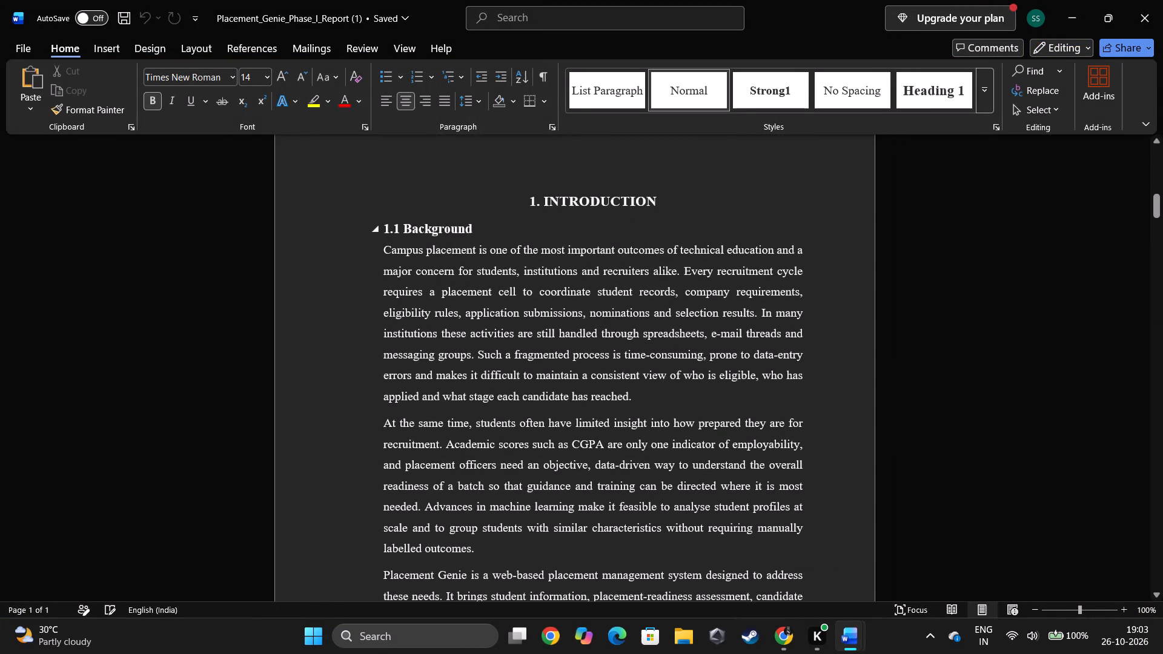
drag(474, 224, 405, 230)
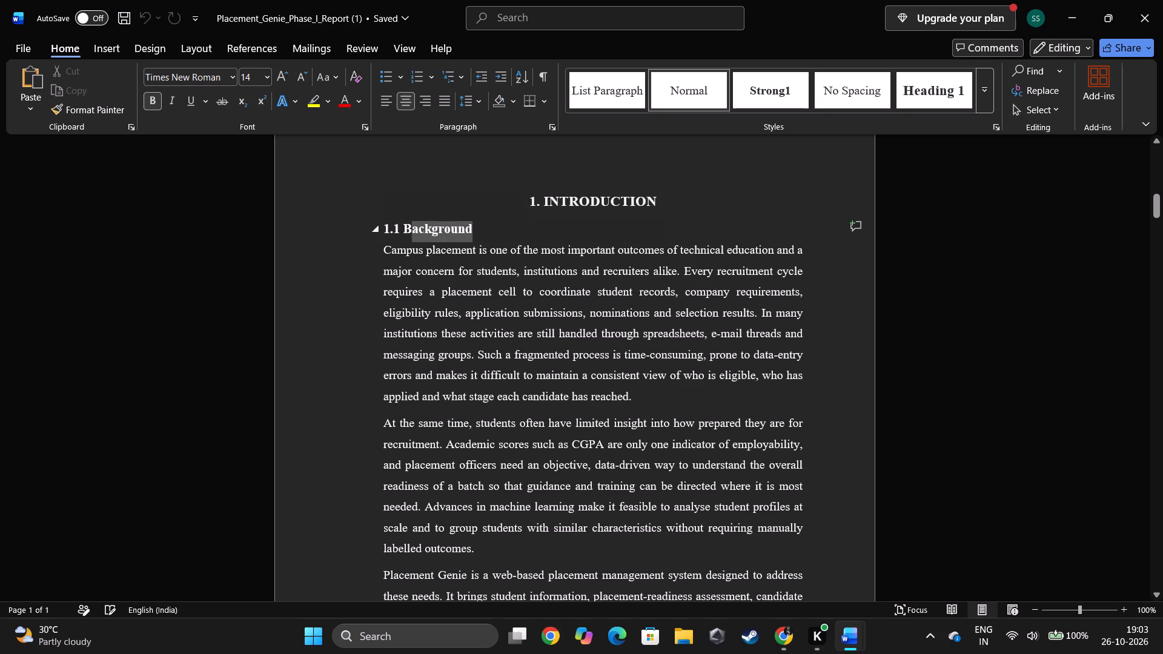
drag(405, 230, 402, 229)
key(ctrl+c)
Close the recovered unsaved Word document multi_user_tcp_chat_given_code_microprint.
key(alt+Tab)
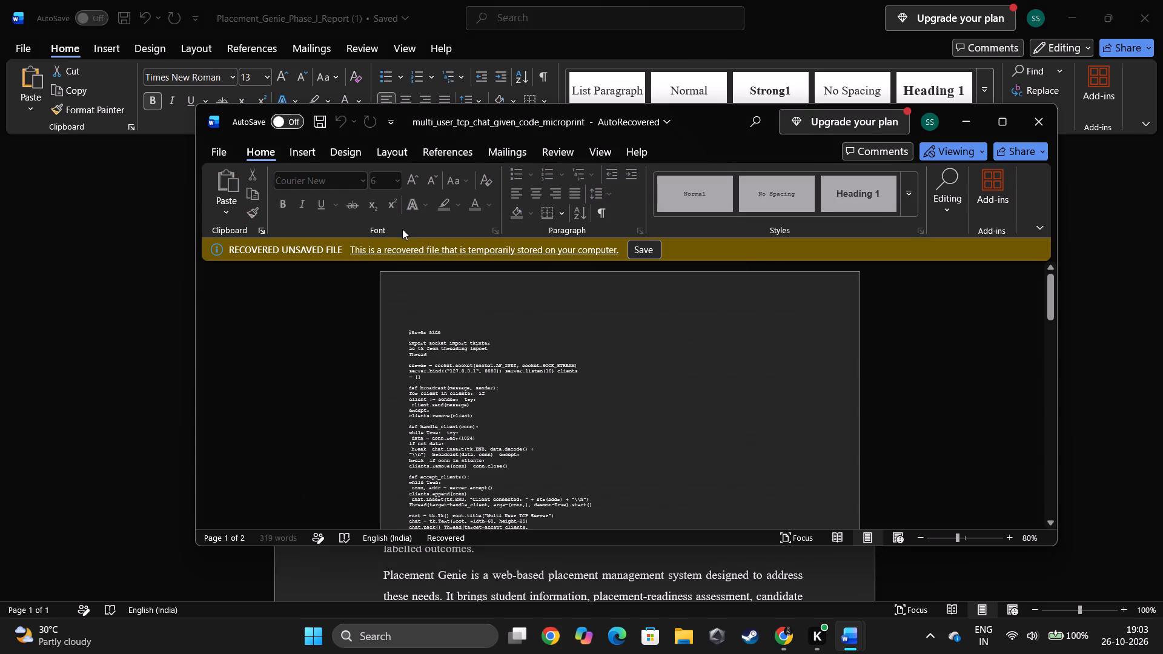
click(1049, 121)
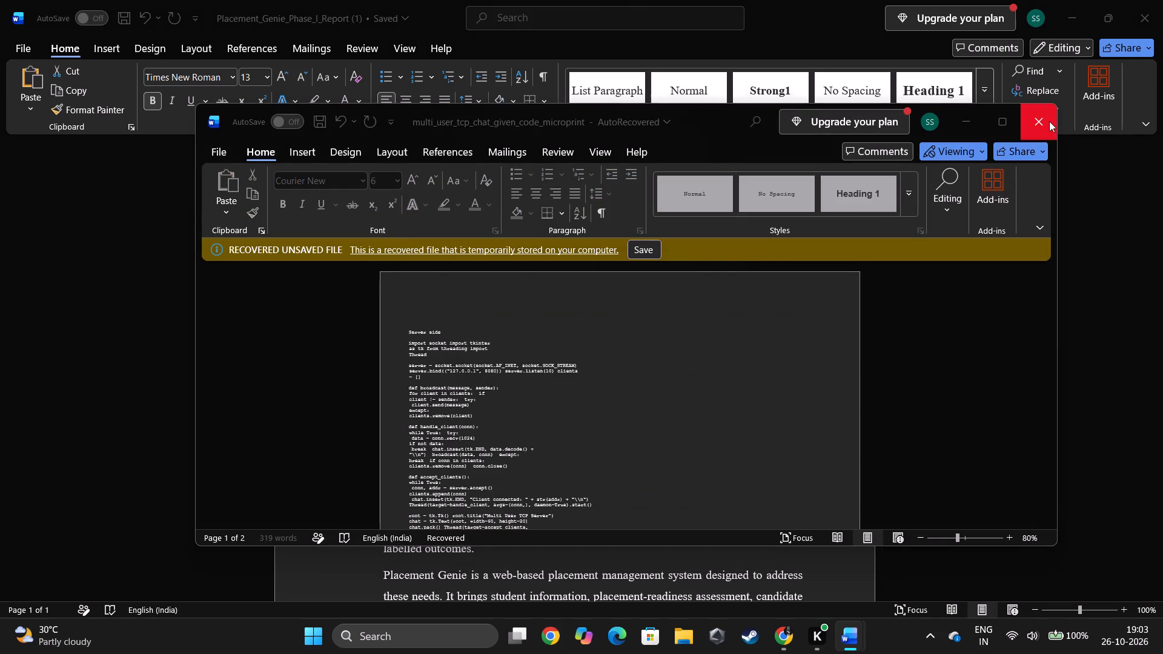
click(594, 332)
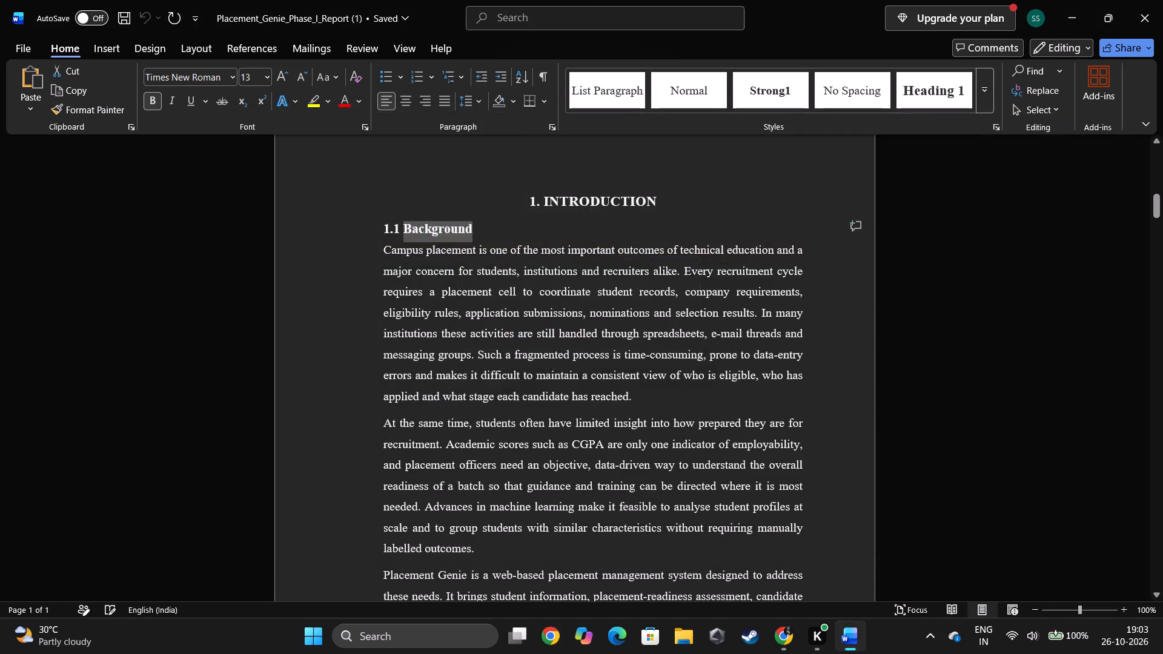
In Overleaf's 1_introduction.tex, replace the placeholder \section title with the copied "Background" and start a new line below it.
key(alt+Tab)
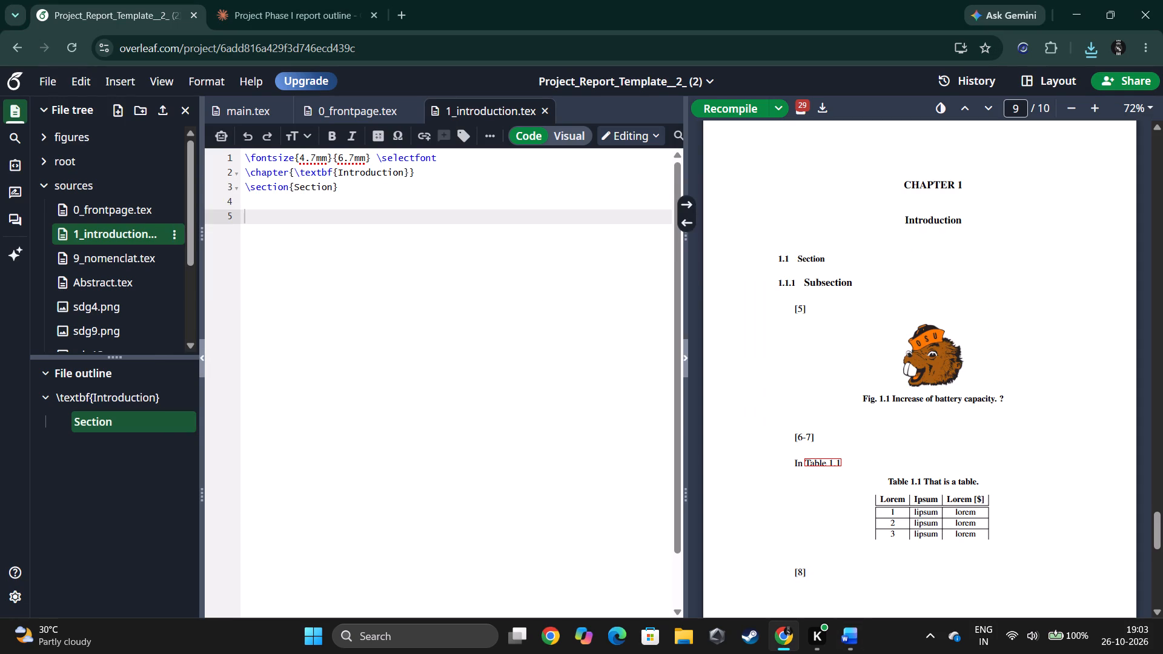
click(332, 183)
key(BackSpace)
key(BackSpace)
key(BackSpace)
key(BackSpace)
key(BackSpace)
key(BackSpace)
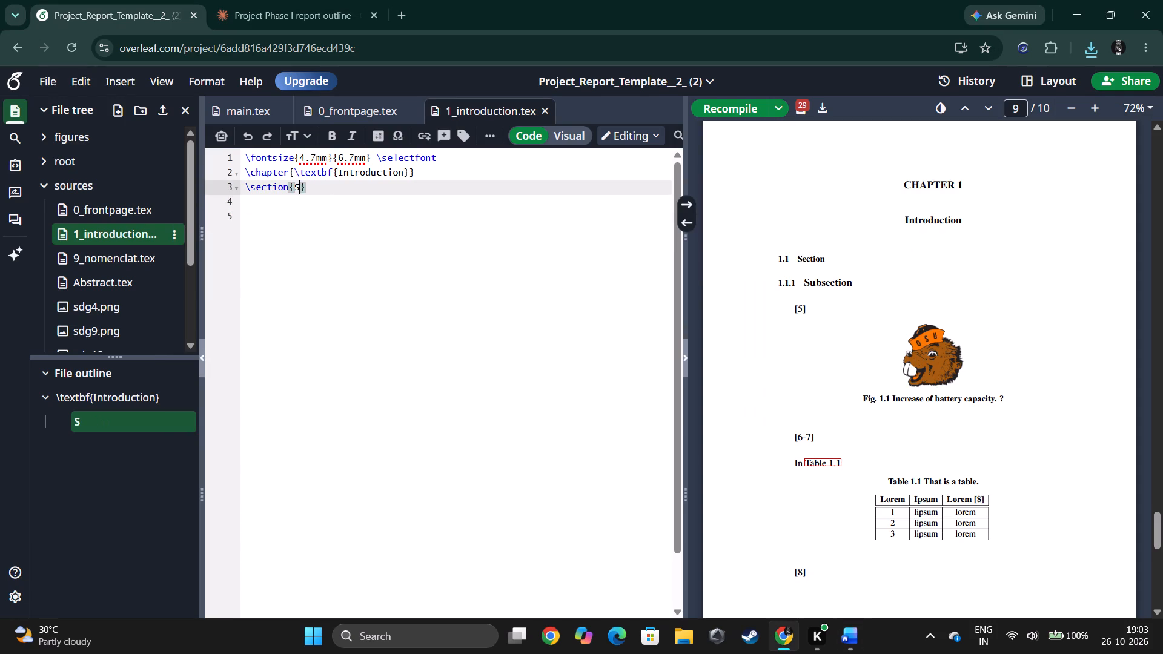
key(BackSpace)
key(ctrl+v)
key(Right)
key(Return)
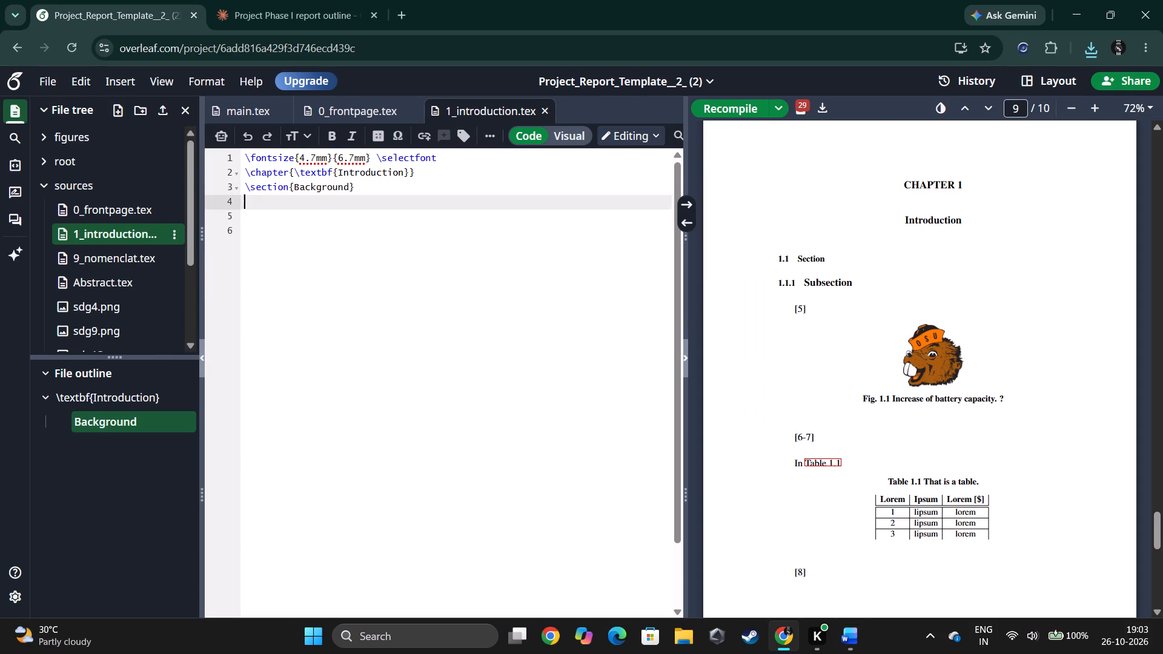
Copy the three Background paragraphs of section 1.1 from the Word report and paste them under \section{Background} in Overleaf.
key(alt+Tab)
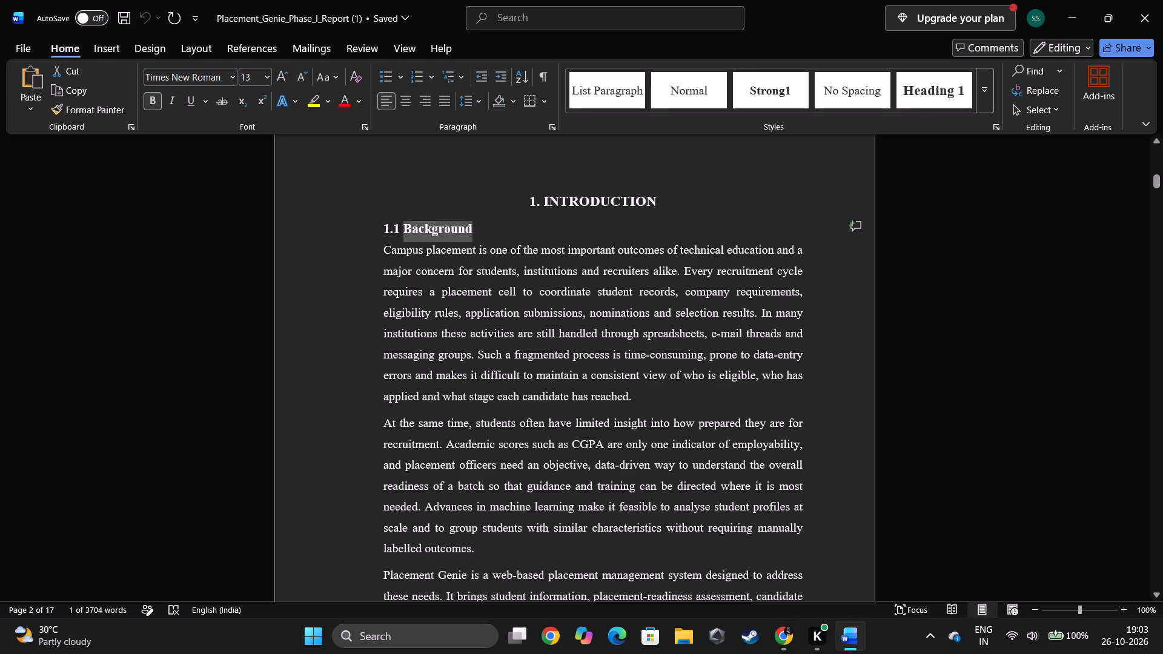
drag(381, 250, 562, 534)
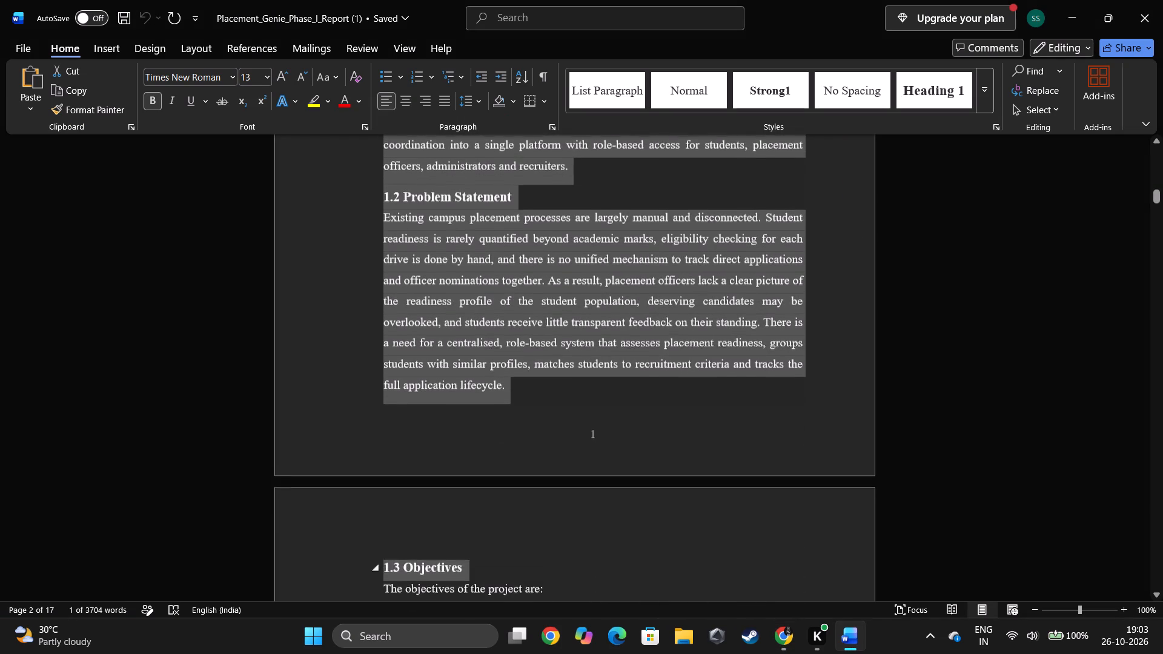
drag(562, 534, 574, 223)
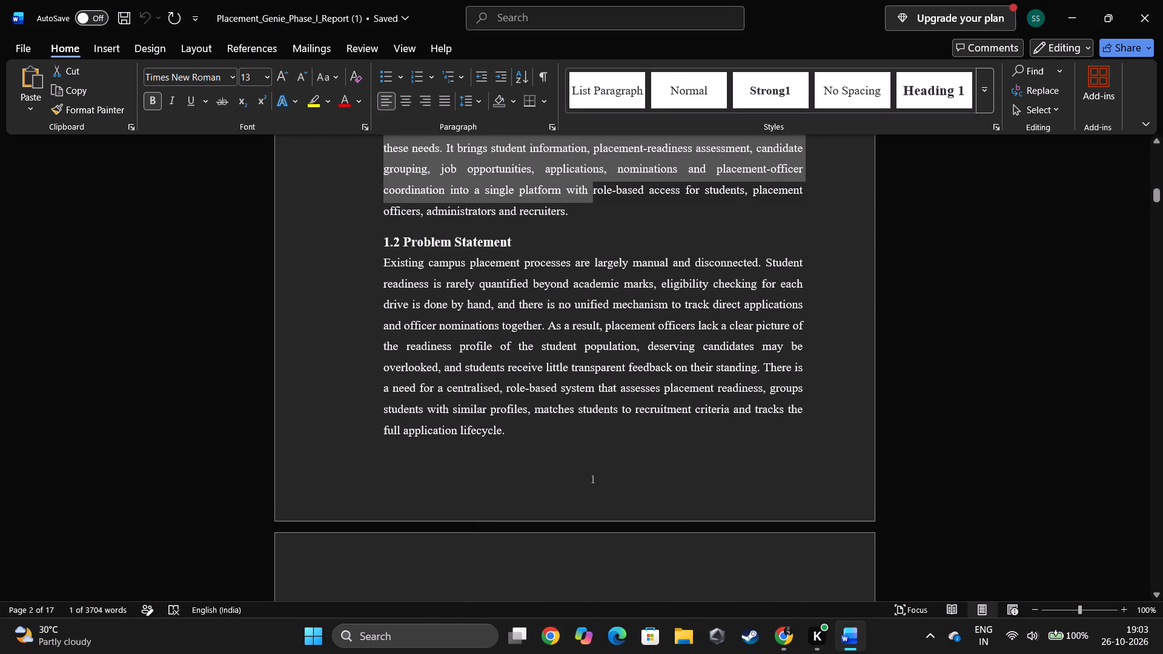
drag(574, 223, 568, 216)
key(ctrl+c)
key(alt+Tab)
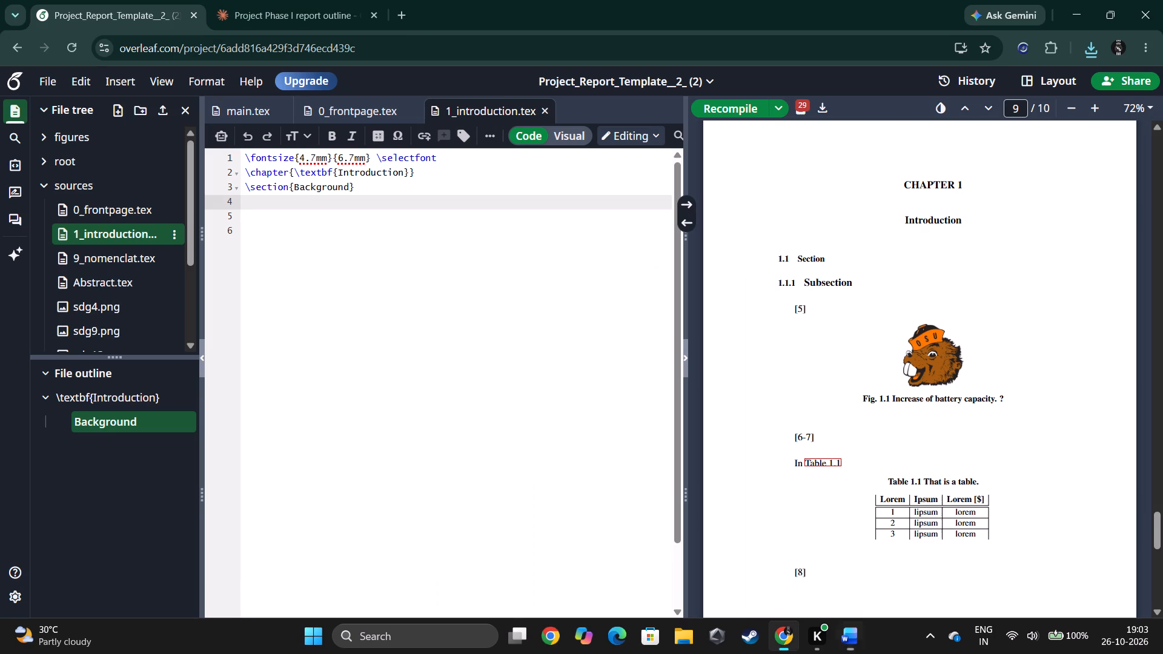
key(ctrl+v)
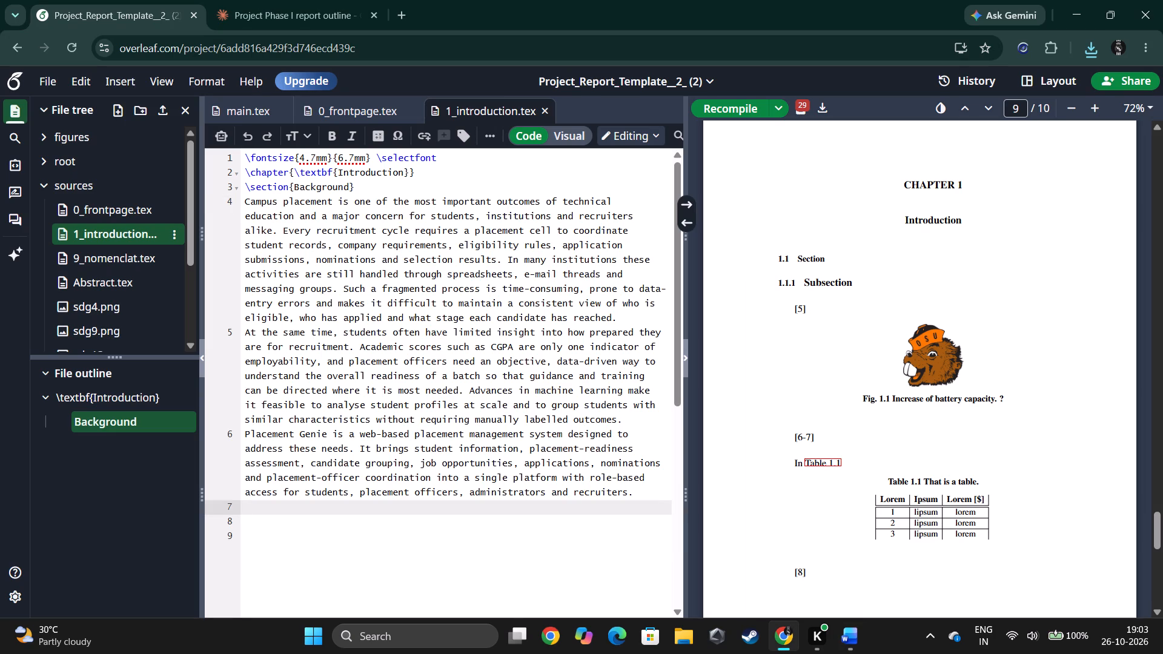
Add a \\ line break at the end of the first and second Background paragraphs in 1_introduction.tex.
key(alt+Tab)
scroll(591, 268, up, 2)
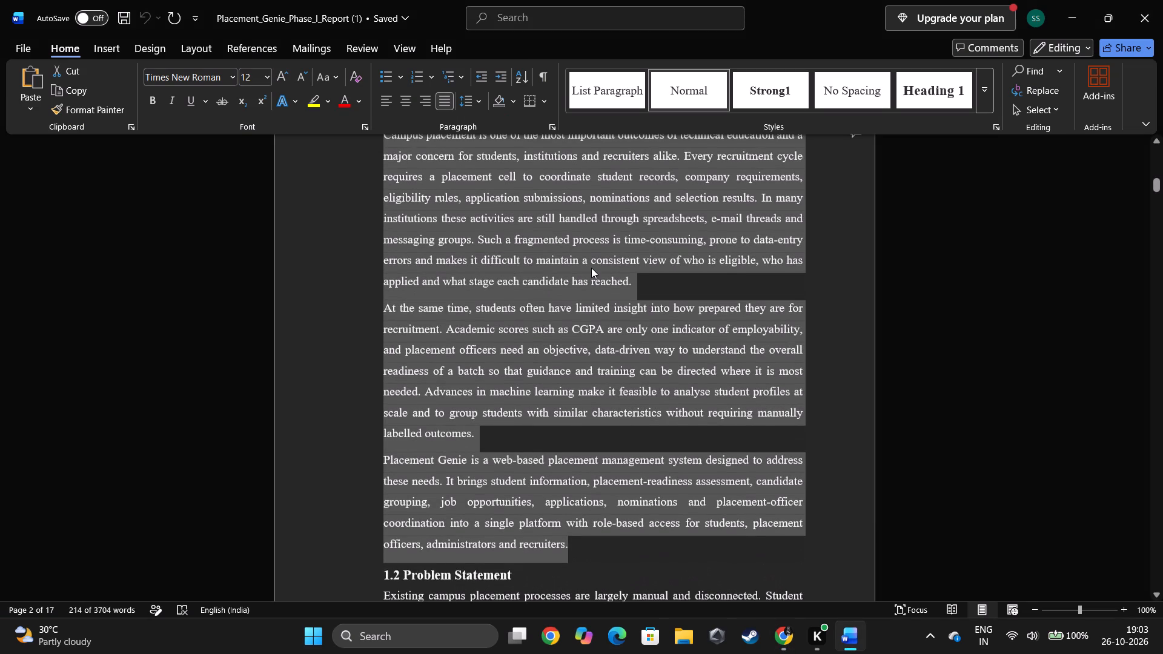
key(alt+Tab)
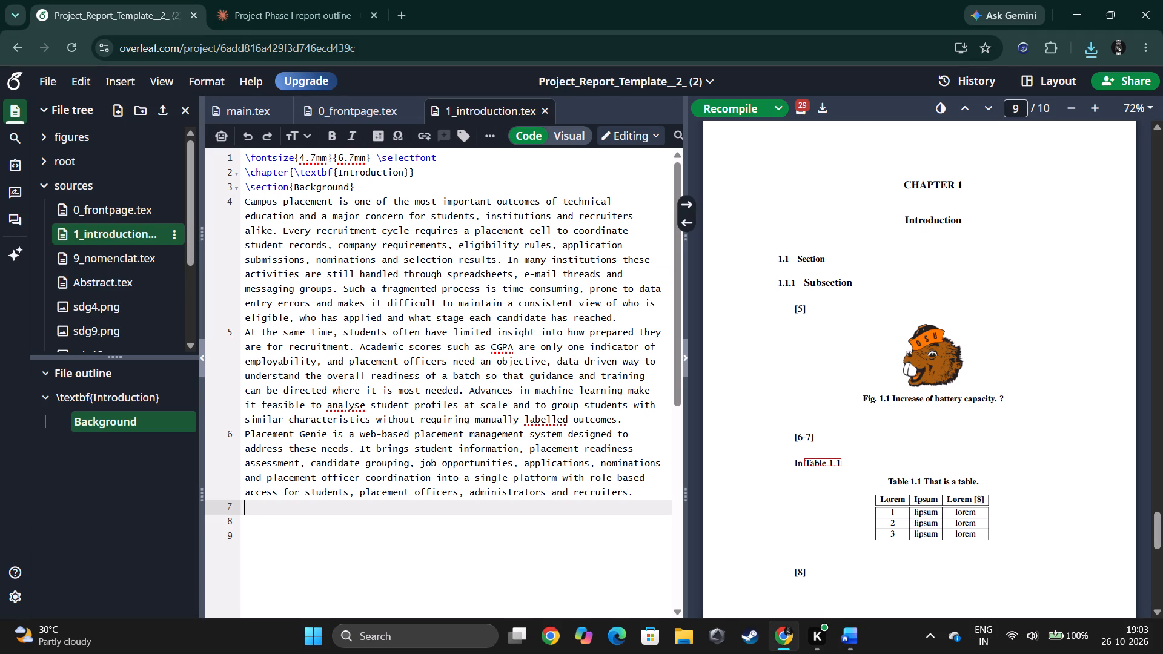
click(620, 418)
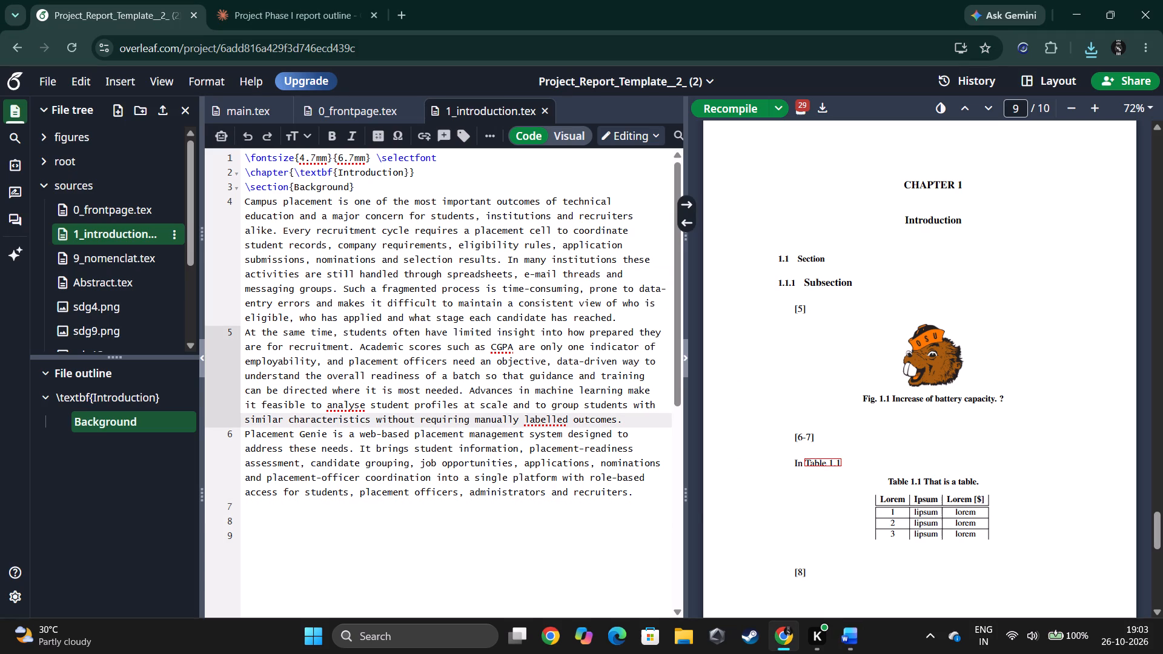
text(\\)
key(alt+Tab)
key(alt+Tab)
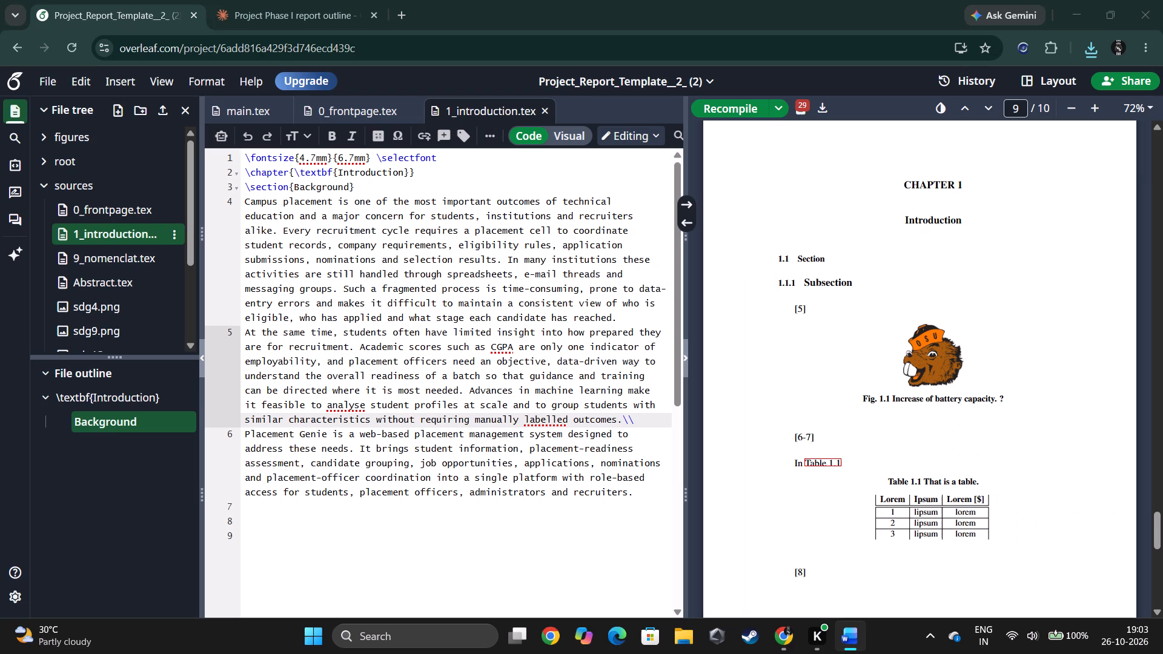
click(618, 315)
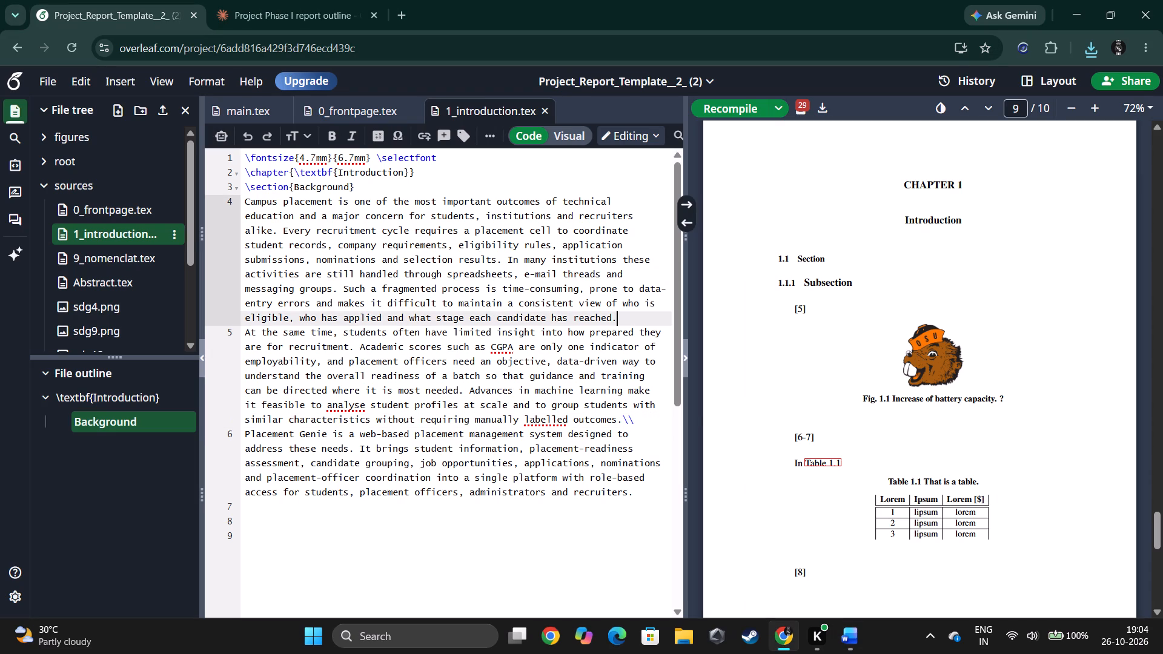
text(\\)
Copy the title text "Problem Statement" from heading 1.2 of the Word report.
key(alt+Tab)
scroll(618, 315, up, 1)
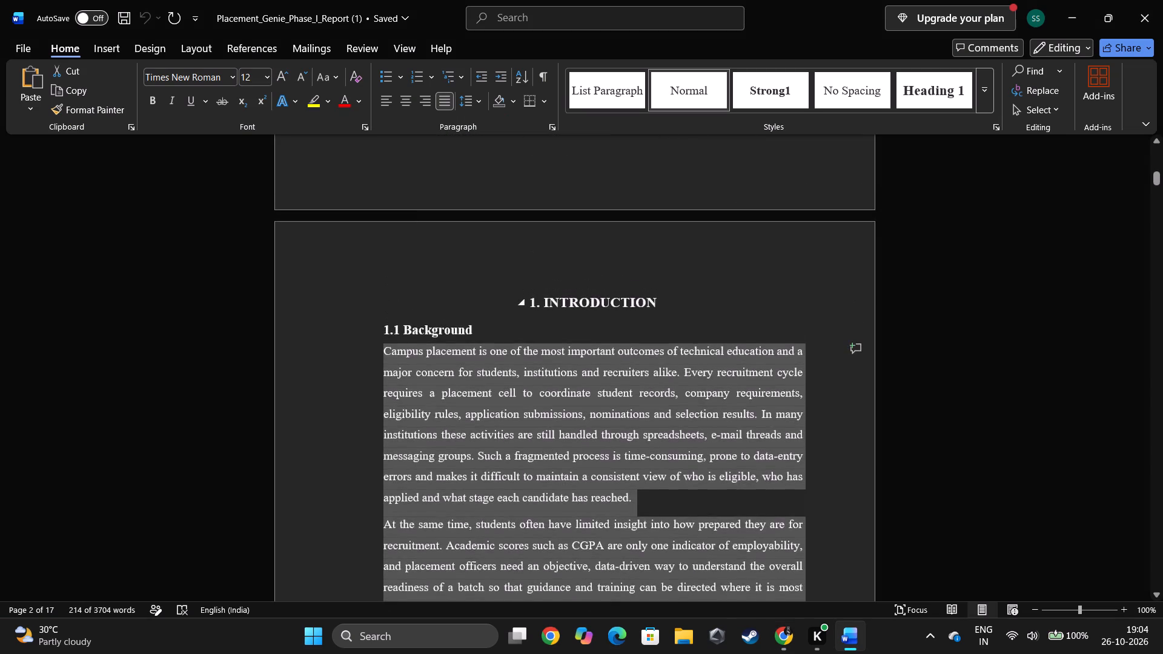
scroll(618, 315, down, 4)
click(618, 315)
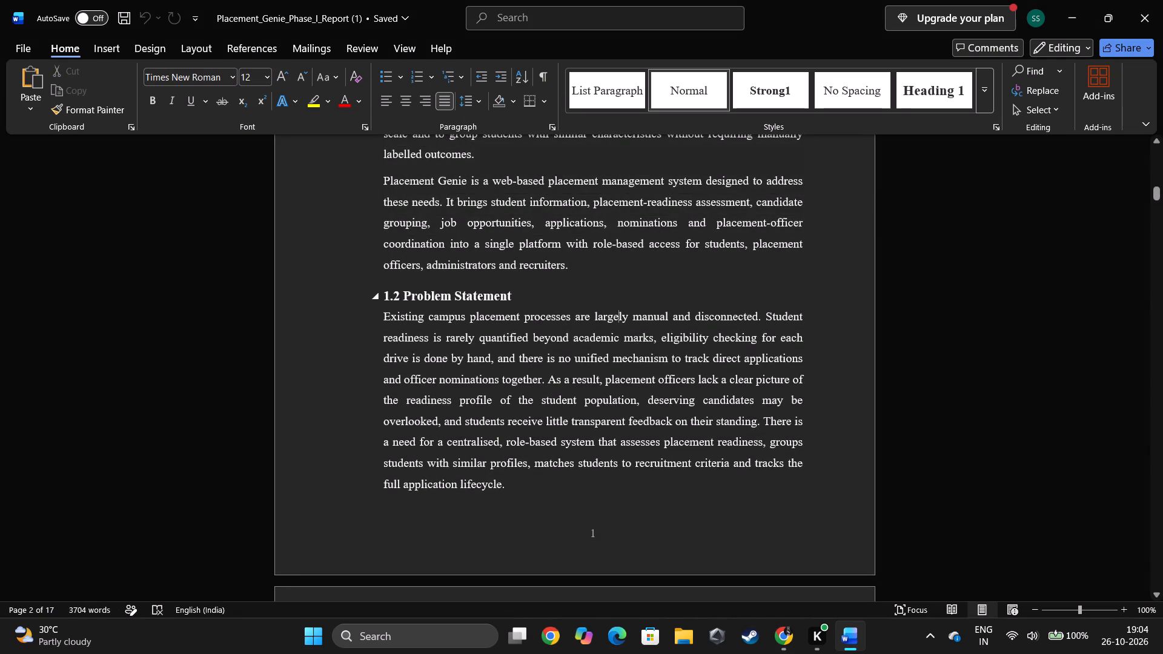
drag(513, 296, 412, 289)
key(ctrl+c)
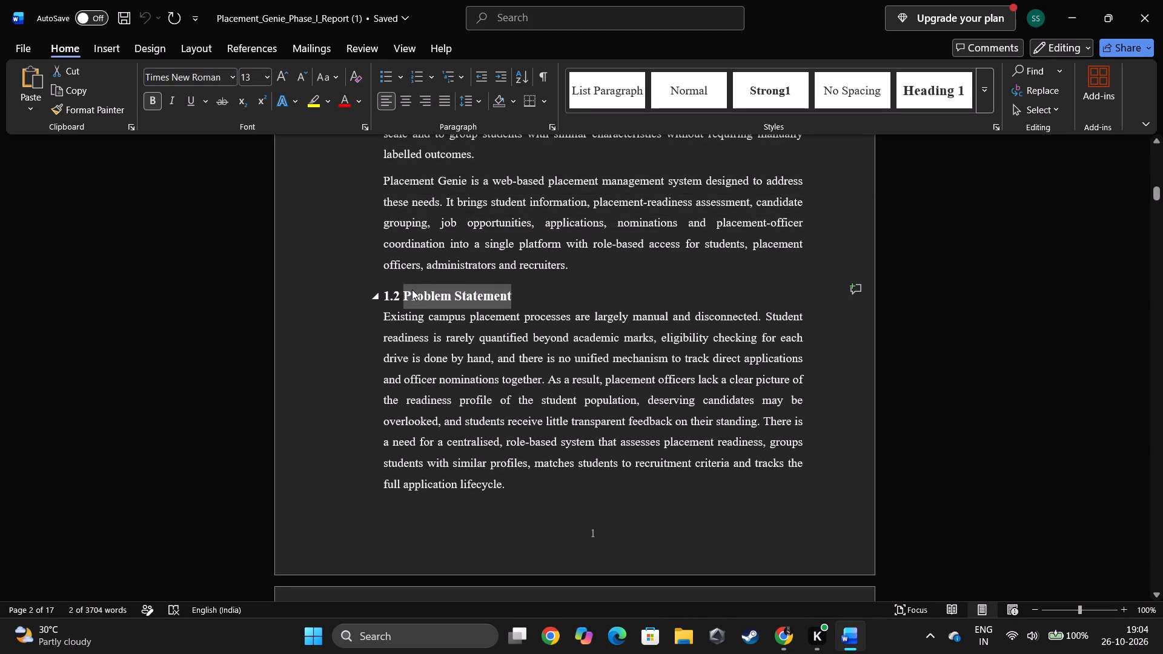
key(space)
Add \section{Problem Statement} below the Background paragraphs in Overleaf's 1_introduction.tex and start a new line after it.
key(alt+Tab)
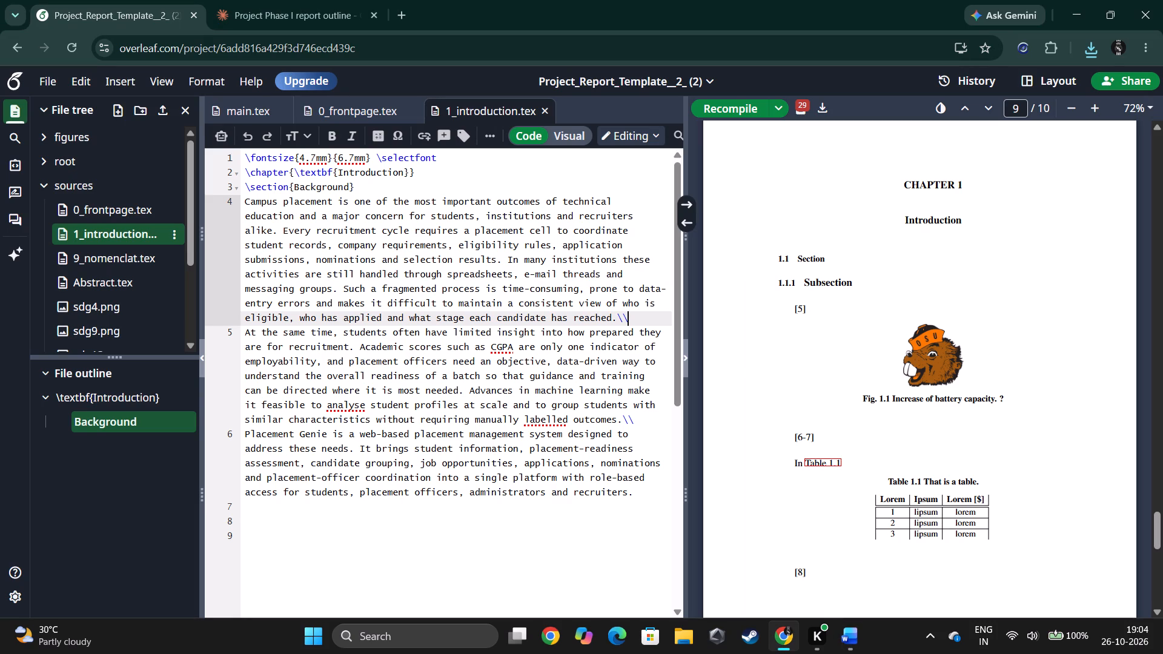
click(260, 512)
text(\sec)
key(Return)
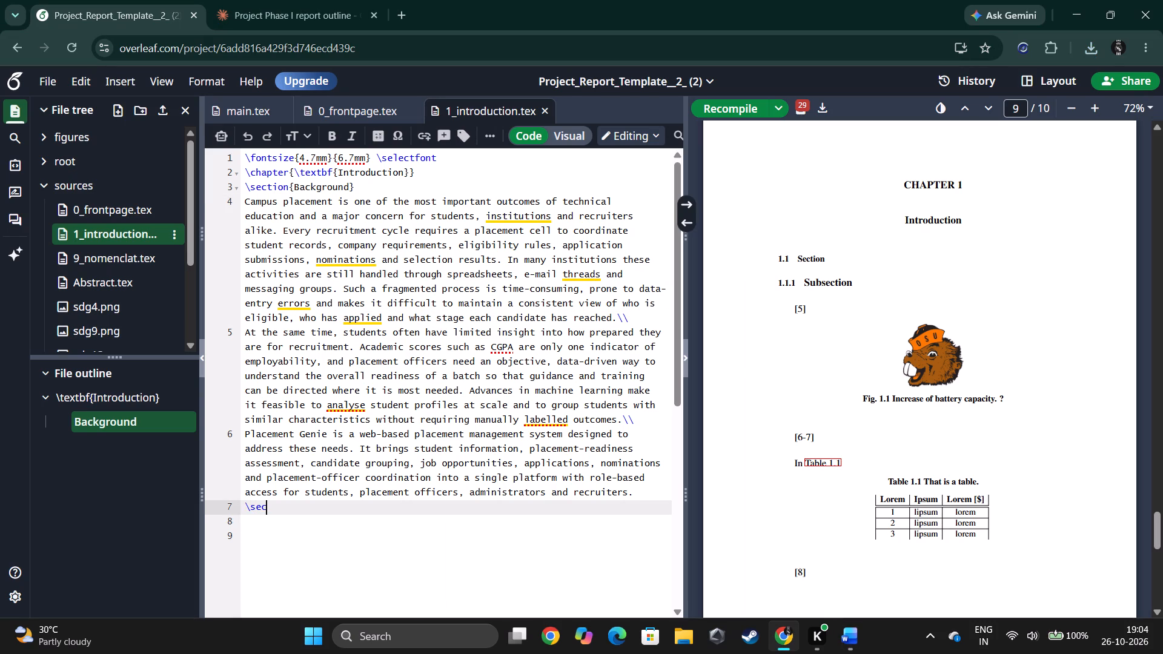
key(BackSpace)
text(ctio)
key(Return)
key(ctrl+v)
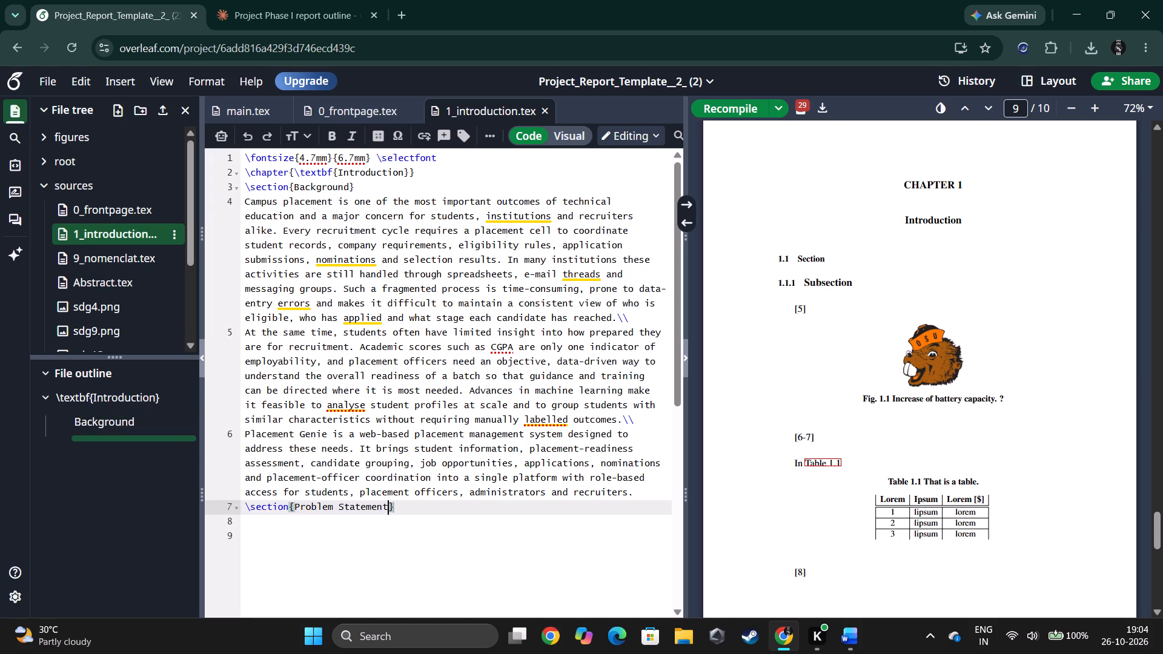
key(Right)
key(Return)
Copy the Problem Statement paragraph of section 1.2 from the Word report and paste it under \section{Problem Statement} in Overleaf.
key(alt+Tab)
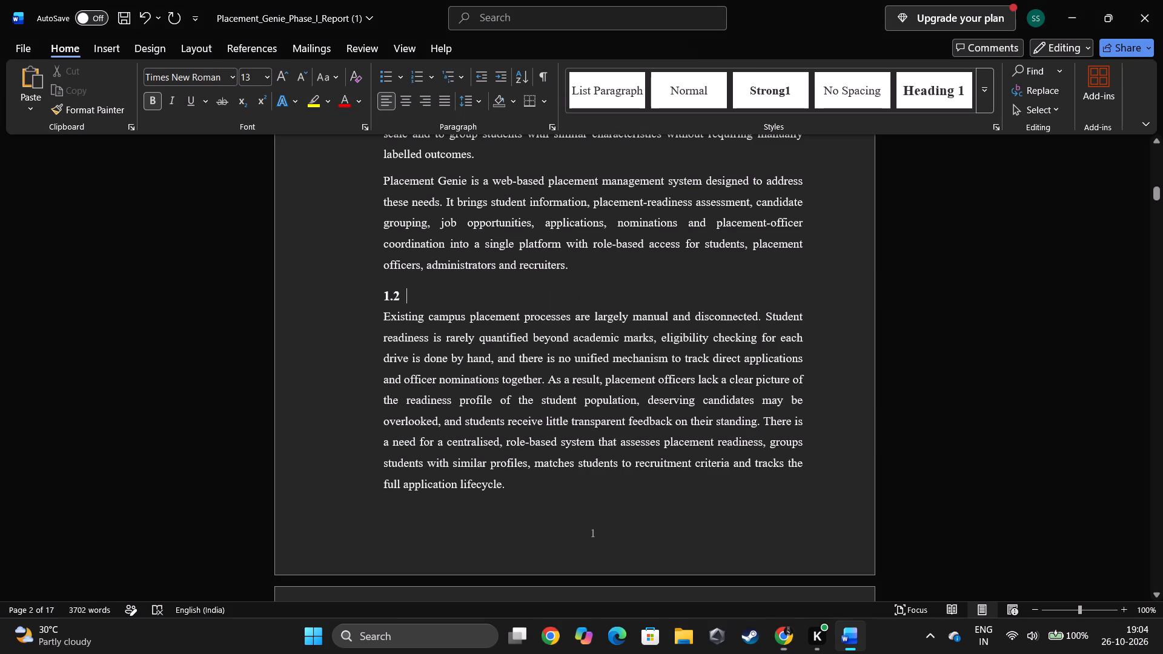
drag(379, 319, 507, 481)
key(ctrl+c)
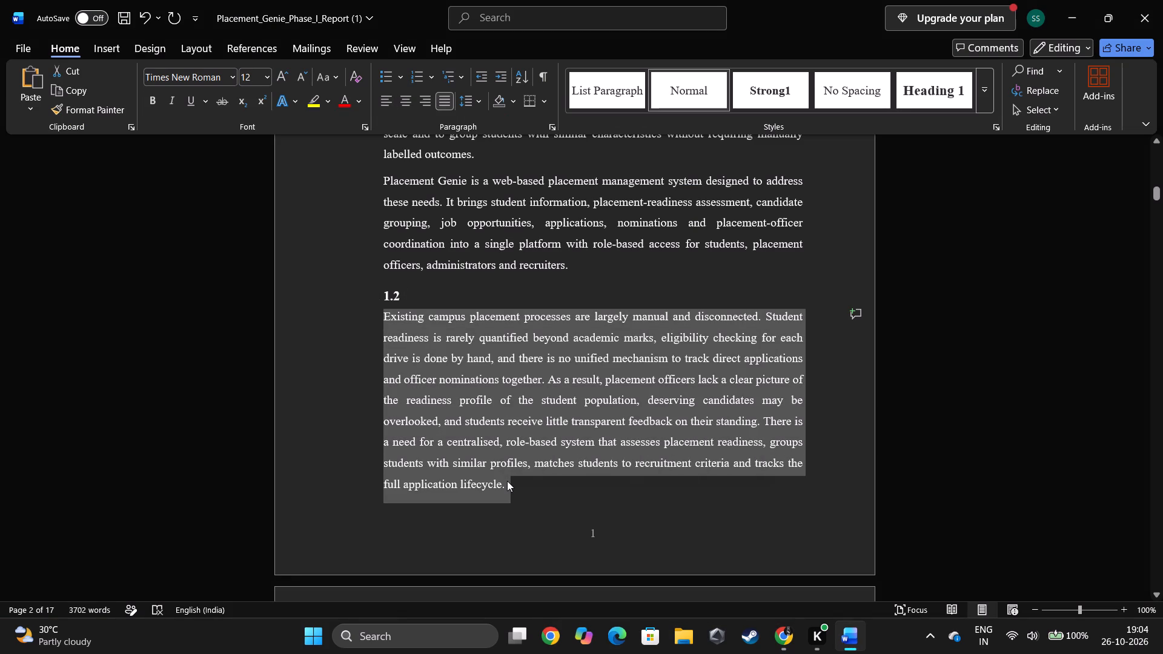
key(alt+Tab)
key(ctrl+v)
Copy the title text "Objectives" from heading 1.3 of the Word report.
key(alt+Tab)
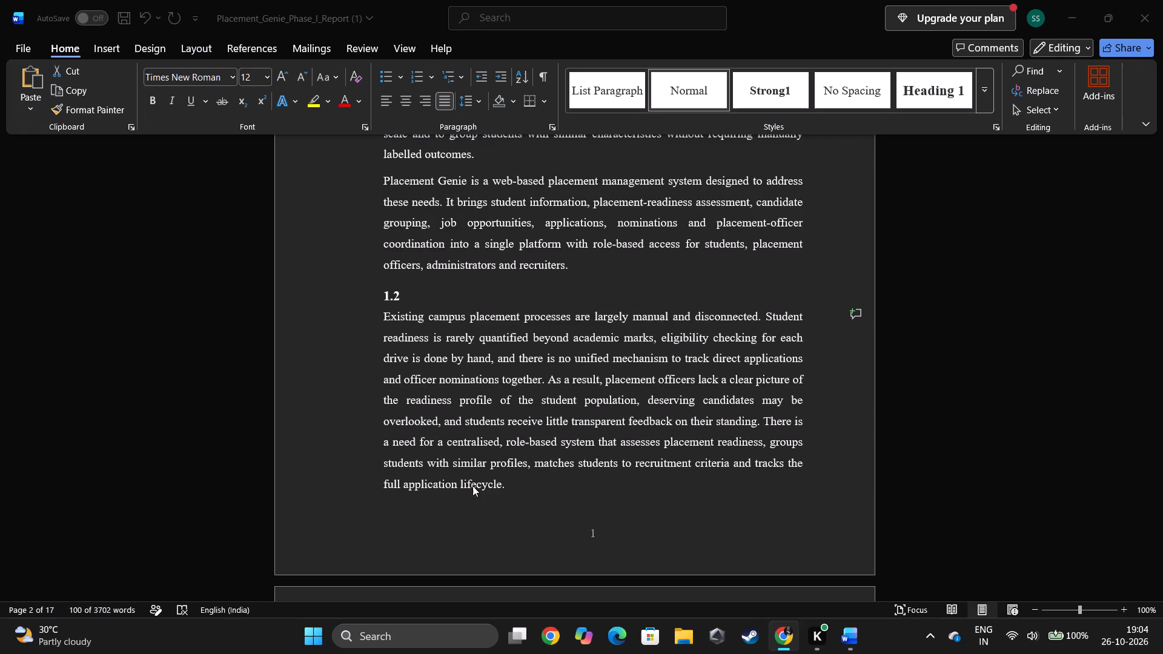
scroll(500, 412, down, 2)
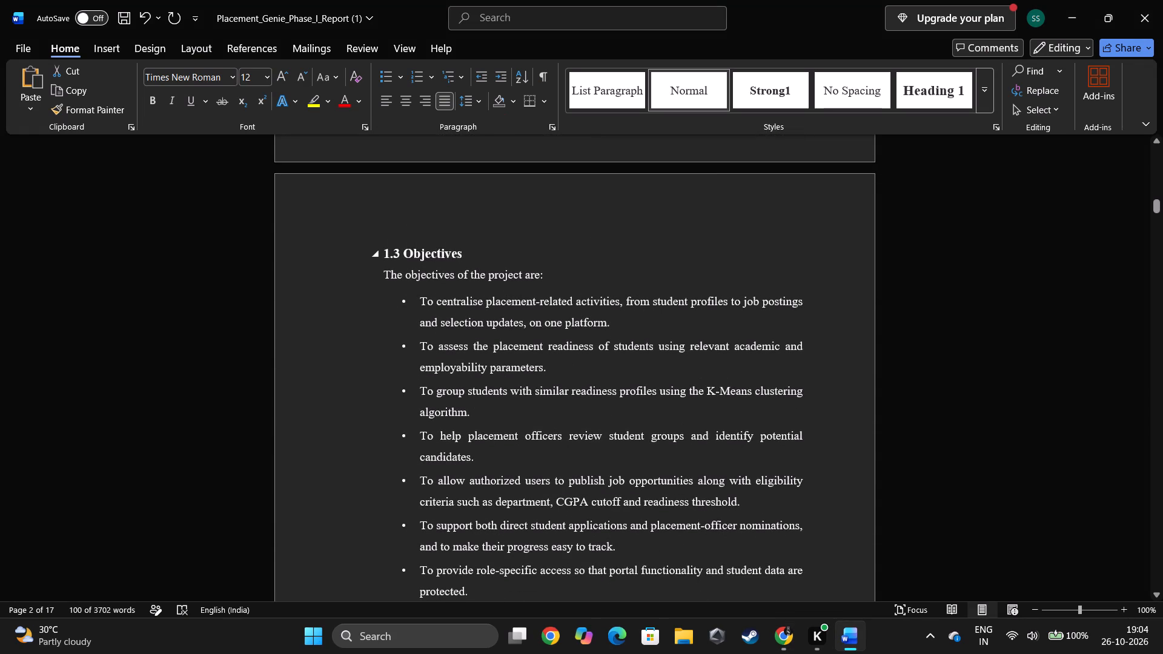
drag(470, 255, 406, 245)
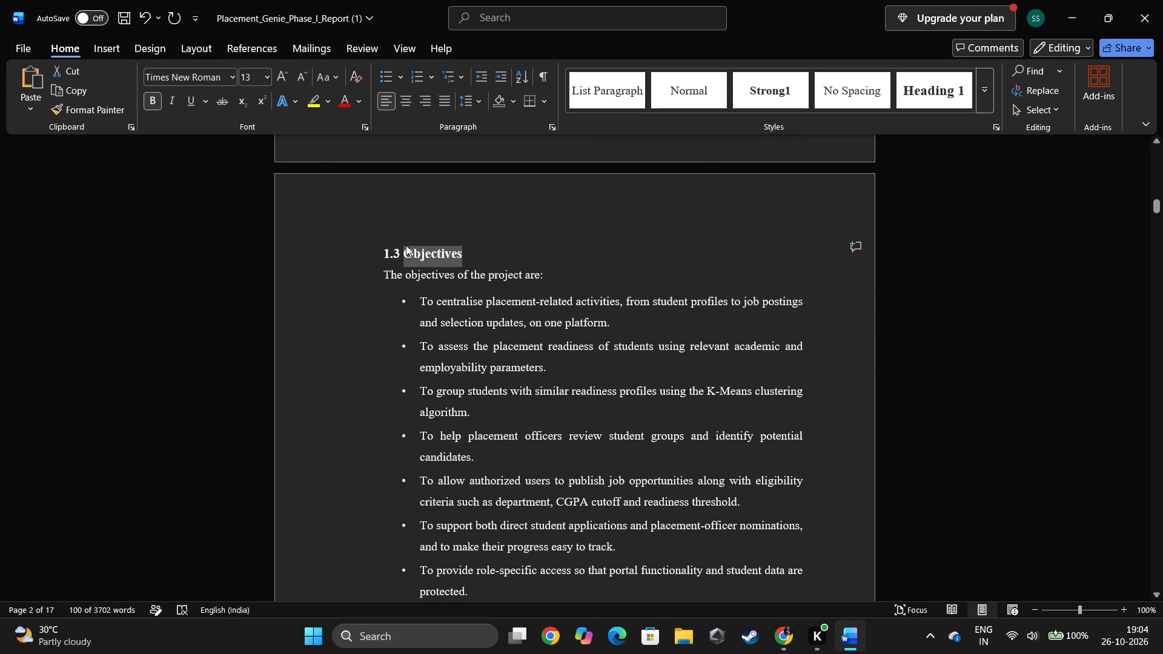
key(ctrl+c)
Add \section{Objectives} below the Problem Statement paragraph in Overleaf's 1_introduction.tex and start a new line after it.
key(alt+Tab)
scroll(463, 433, down, 2)
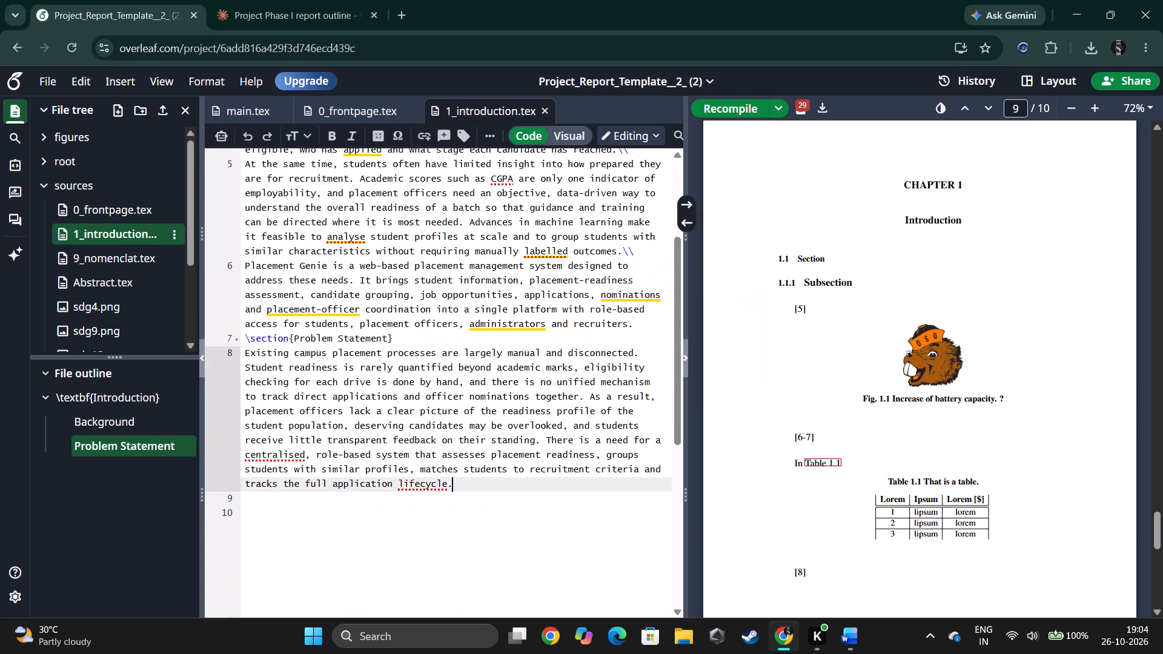
key(Return)
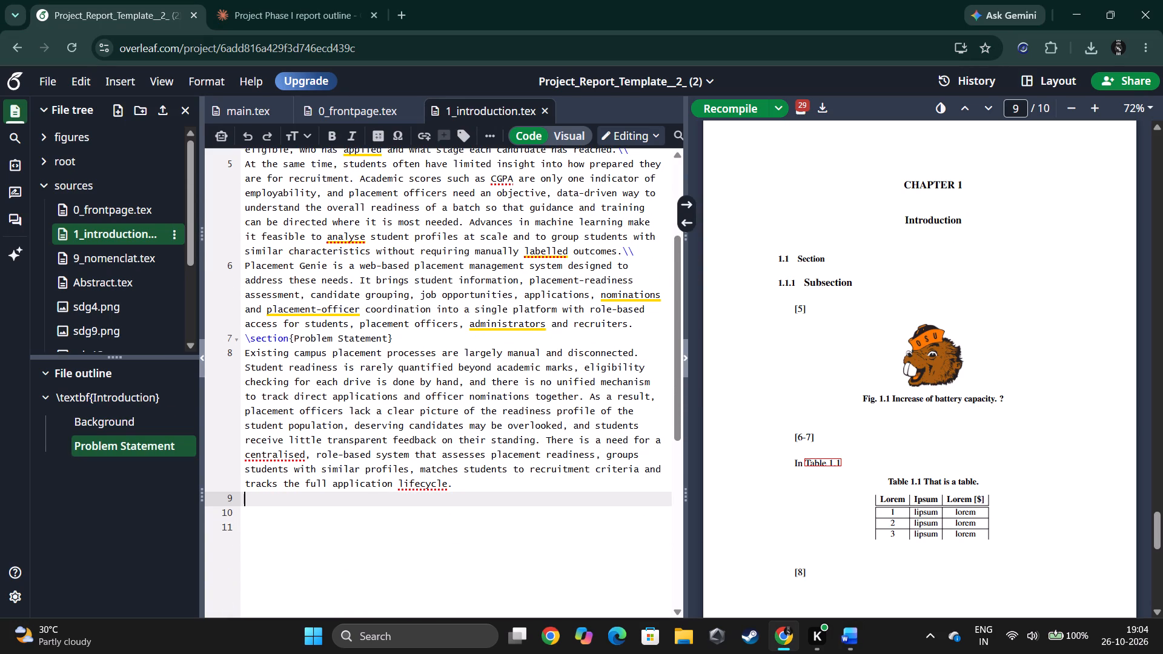
text(\sec)
key(Return)
key(ctrl+v)
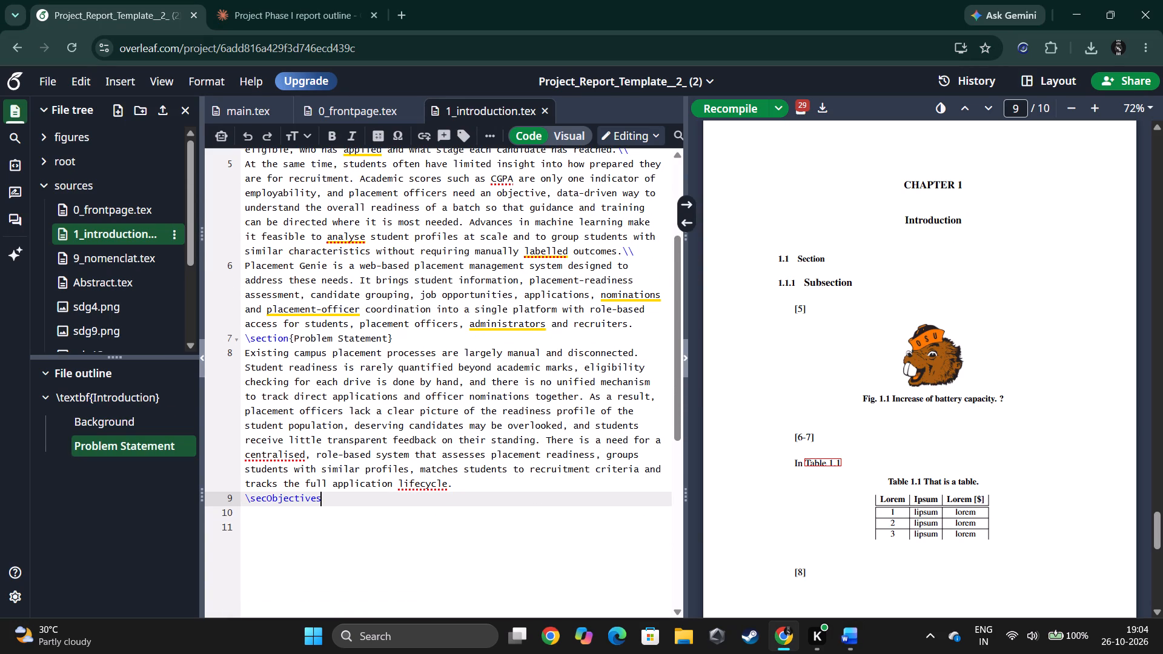
key(BackSpace)
key(BackSpace)
key(BackSpace)
key(BackSpace)
key(BackSpace)
key(BackSpace)
key(BackSpace)
key(BackSpace)
key(BackSpace)
key(BackSpace)
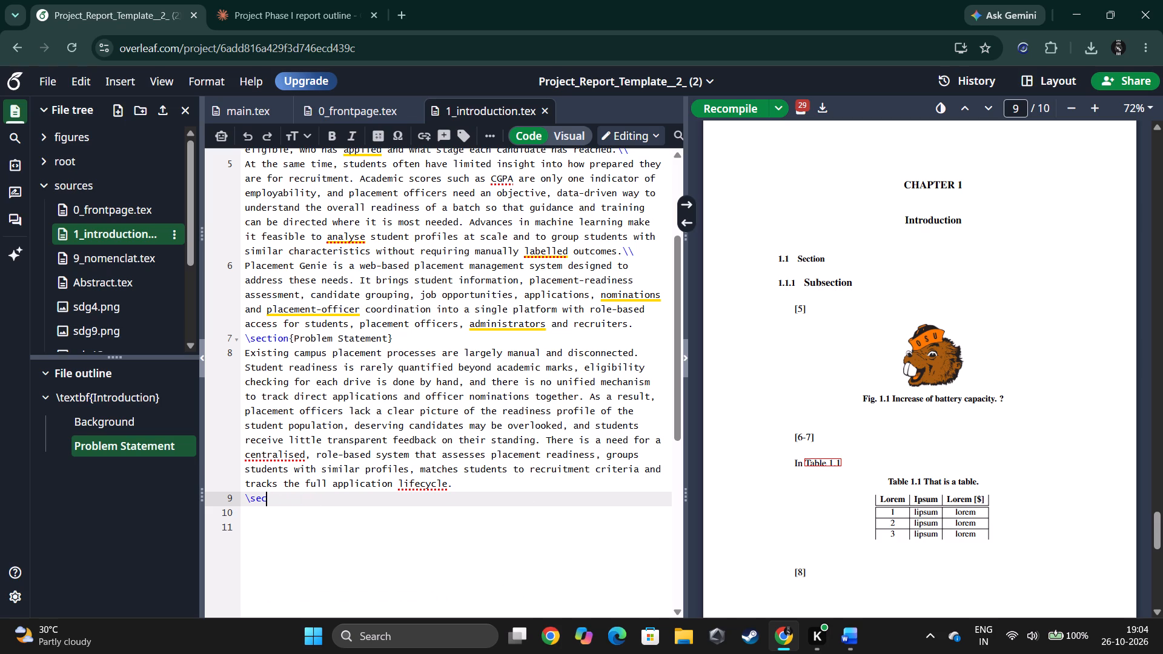
text(ti)
key(Return)
key(ctrl+v)
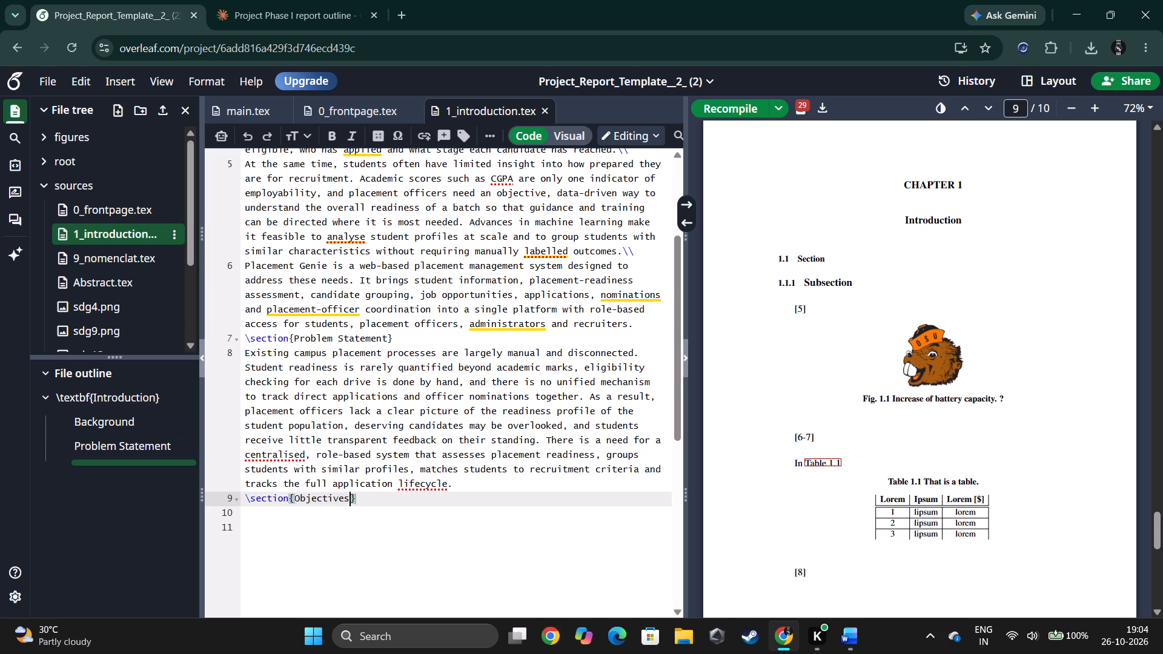
key(Right)
key(Return)
Copy the introductory sentence and all bullet points of section 1.3 from the Word report and paste them under \section{Objectives} in Overleaf.
key(alt+Tab)
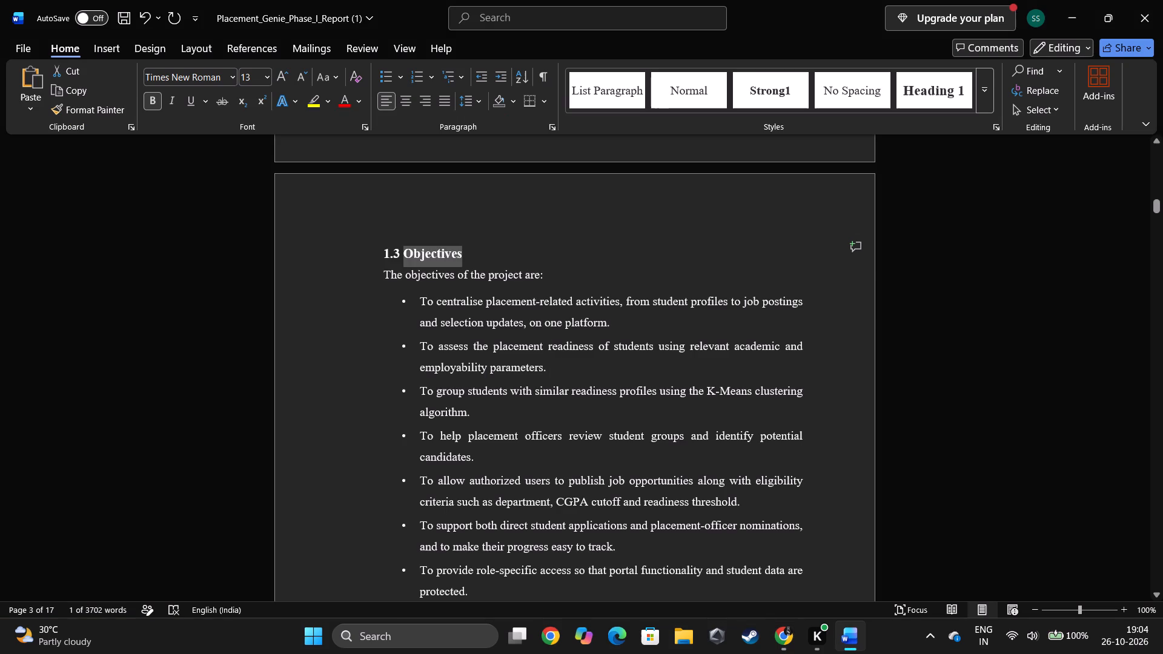
drag(380, 273, 513, 480)
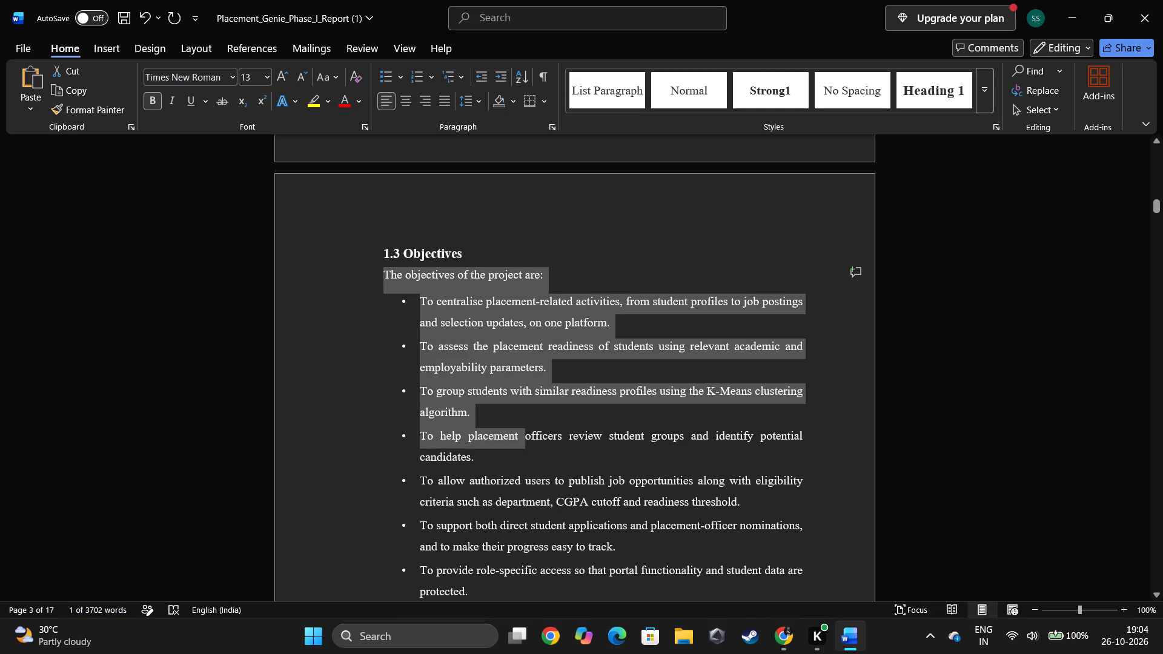
drag(513, 480, 473, 296)
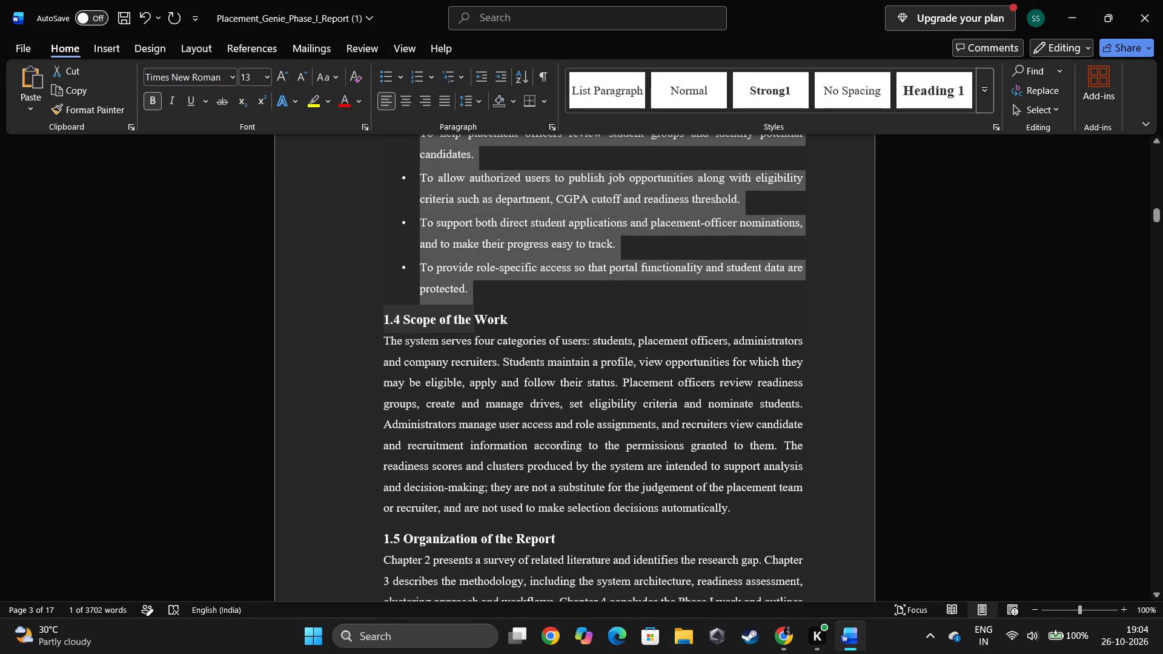
drag(473, 296, 472, 293)
key(ctrl+c)
key(alt+Tab)
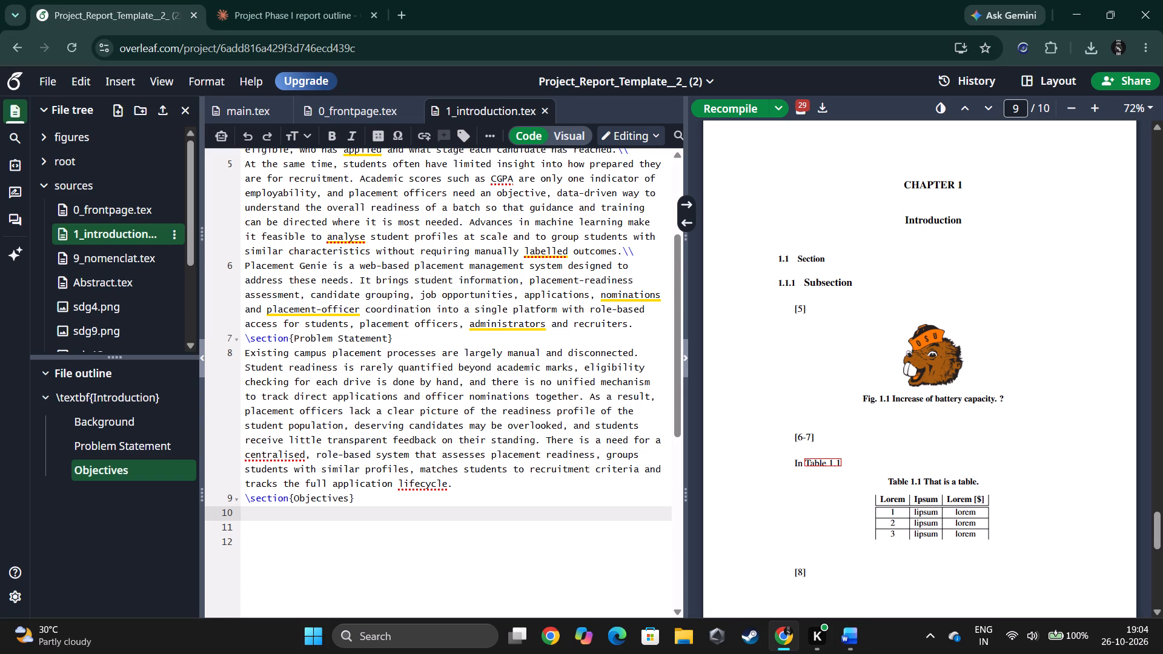
key(ctrl+v)
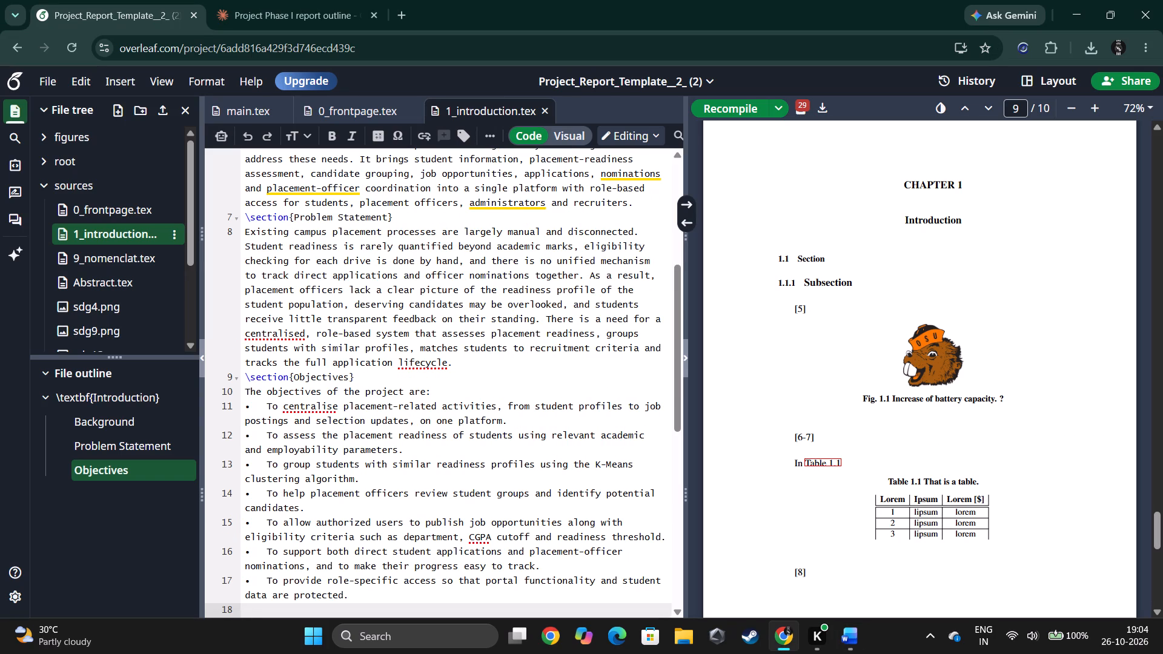
Convert the pasted objective lines in 1_introduction.tex into a bulleted list.
drag(244, 405, 331, 549)
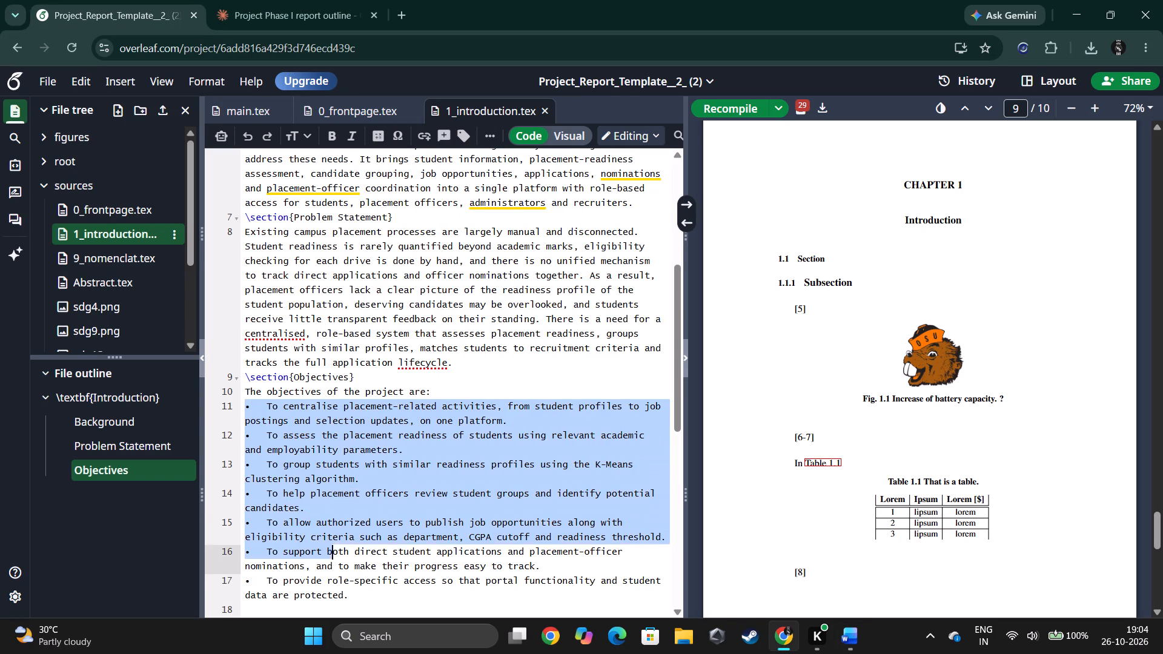
drag(331, 549, 352, 592)
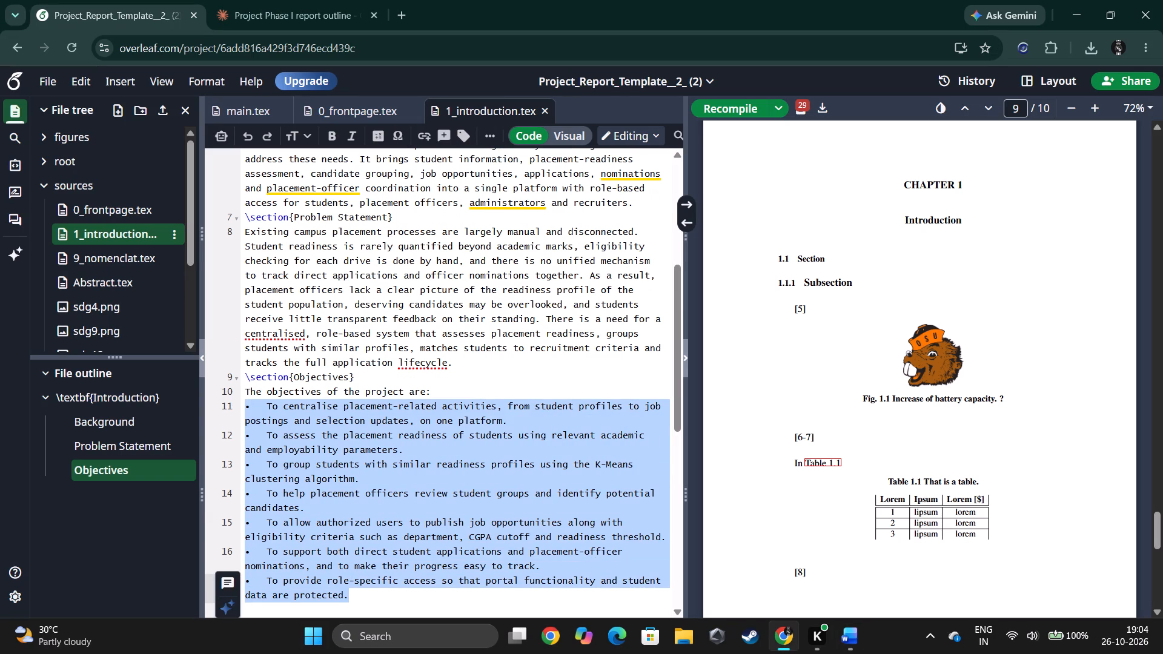
click(491, 133)
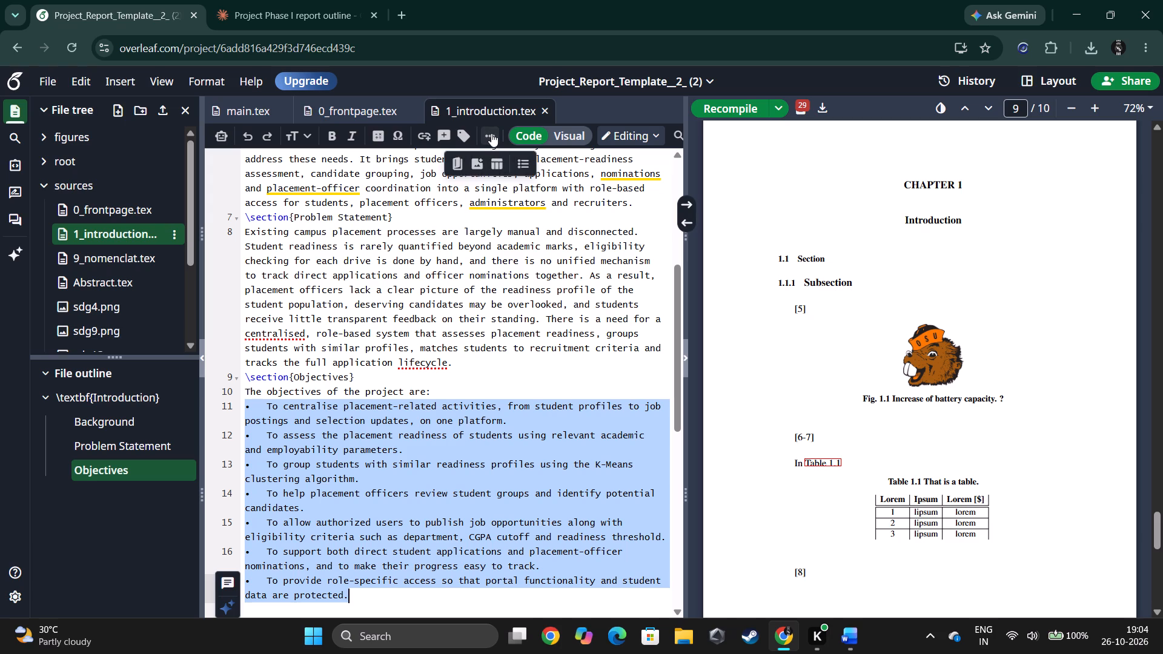
click(522, 161)
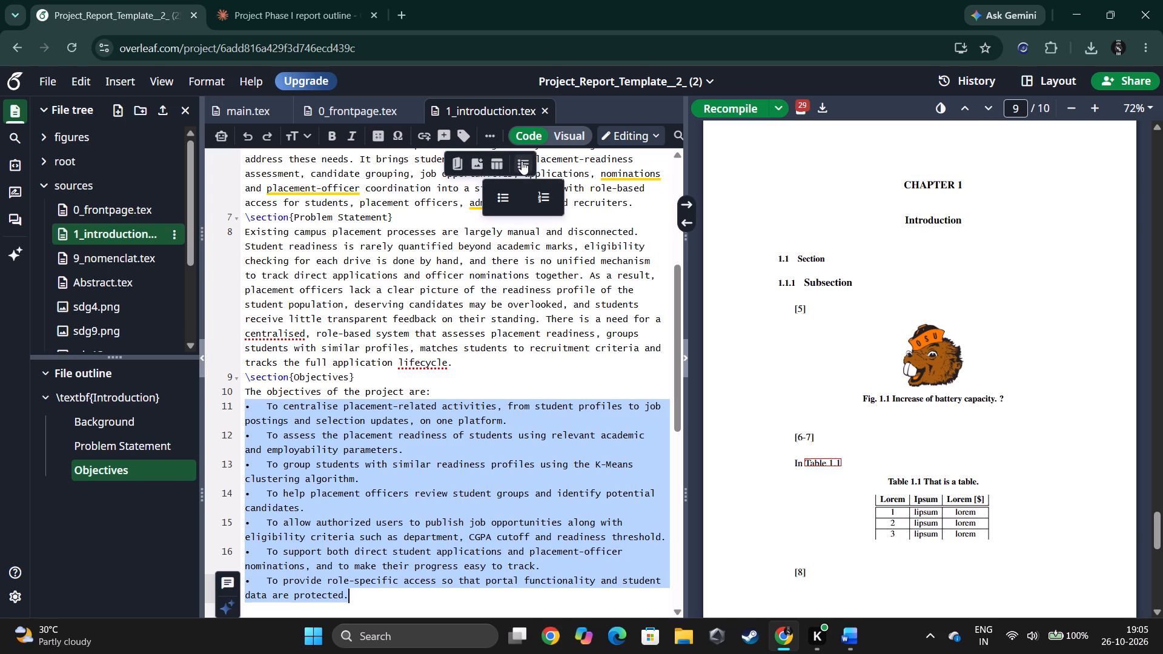
click(507, 202)
Copy the Word report's text from the title "Scope of the Work" through the end of section 1.5 and paste it below \end{itemize} in Overleaf.
scroll(376, 423, down, 2)
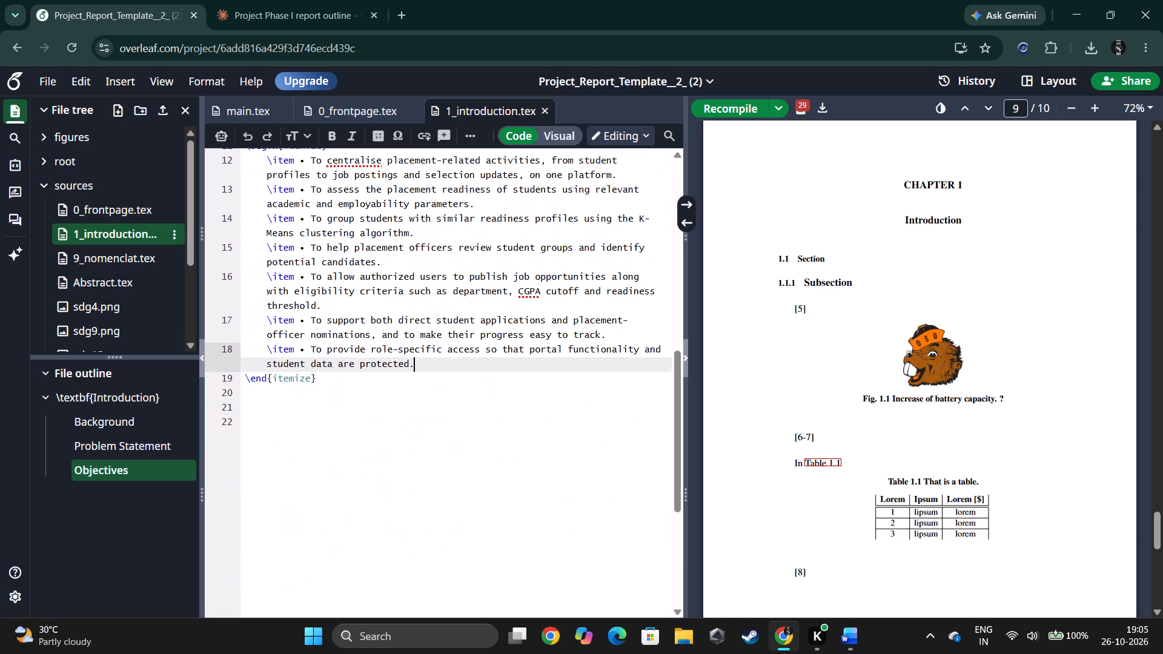
click(343, 383)
key(Return)
key(alt+Tab)
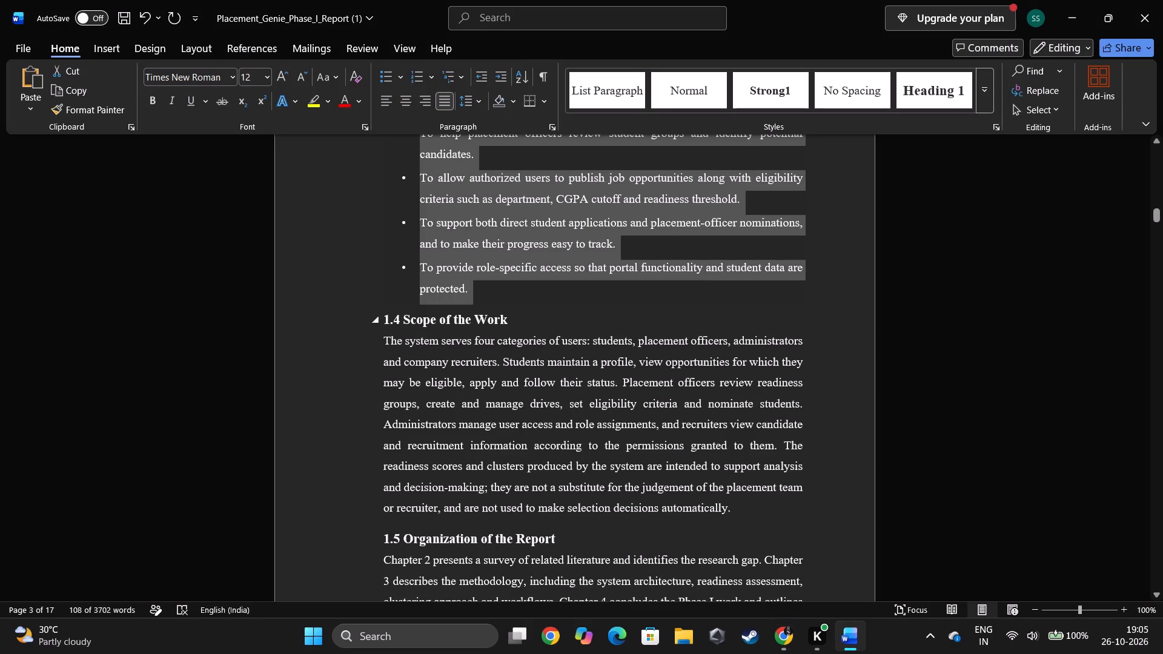
drag(403, 320, 576, 560)
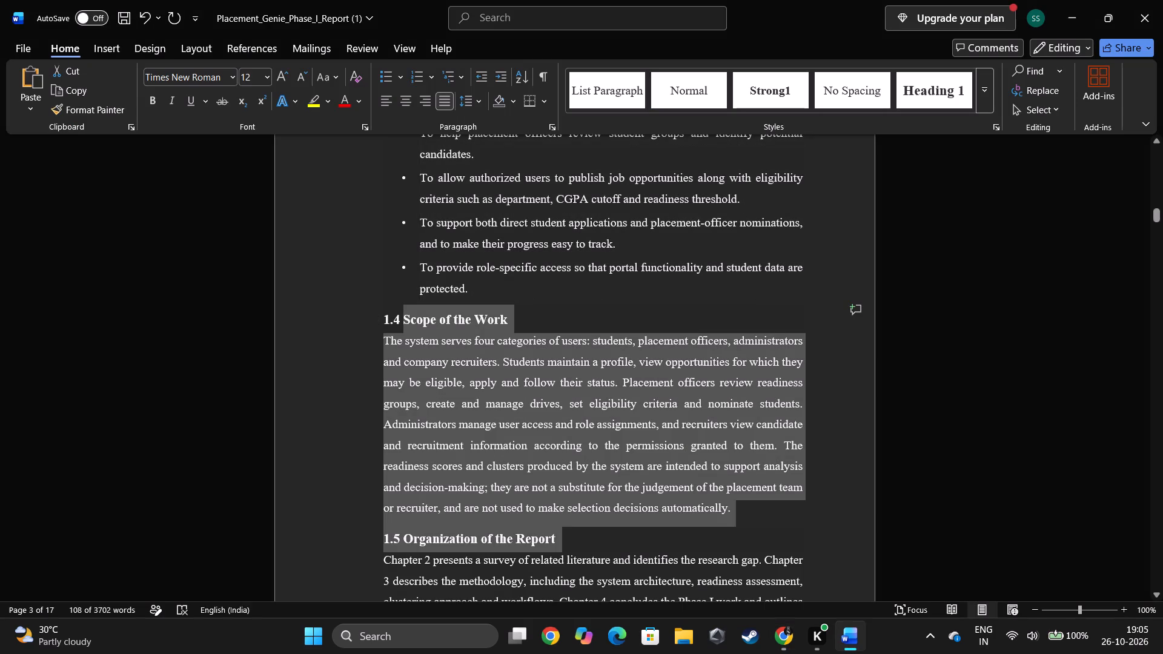
drag(576, 560, 694, 115)
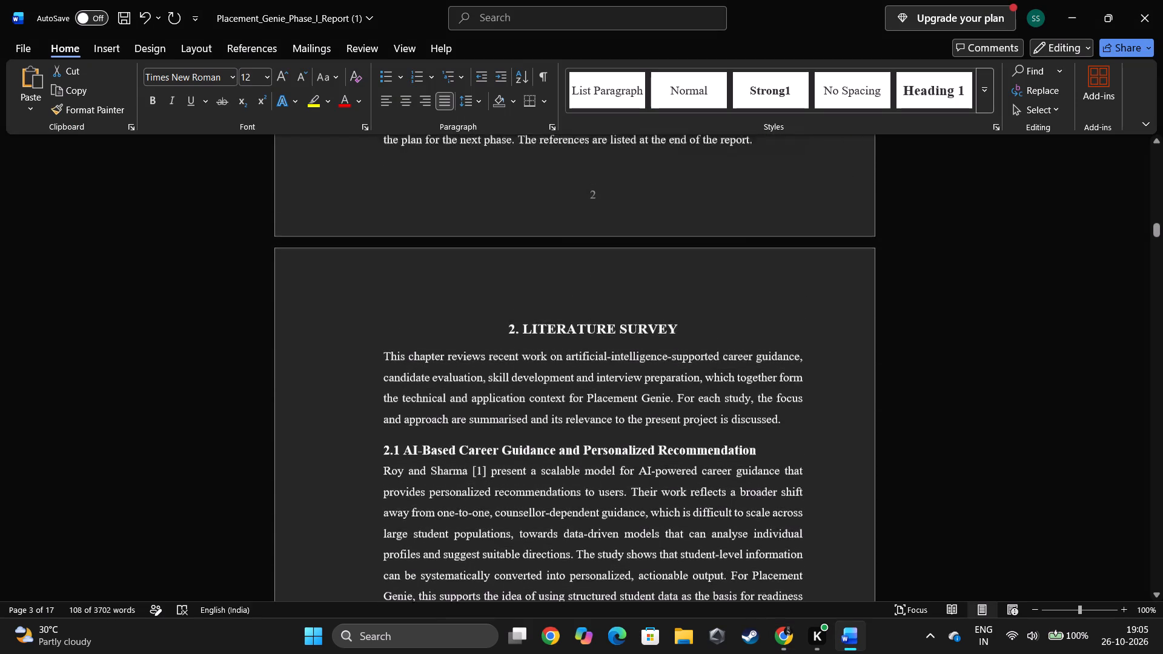
drag(694, 115, 800, 248)
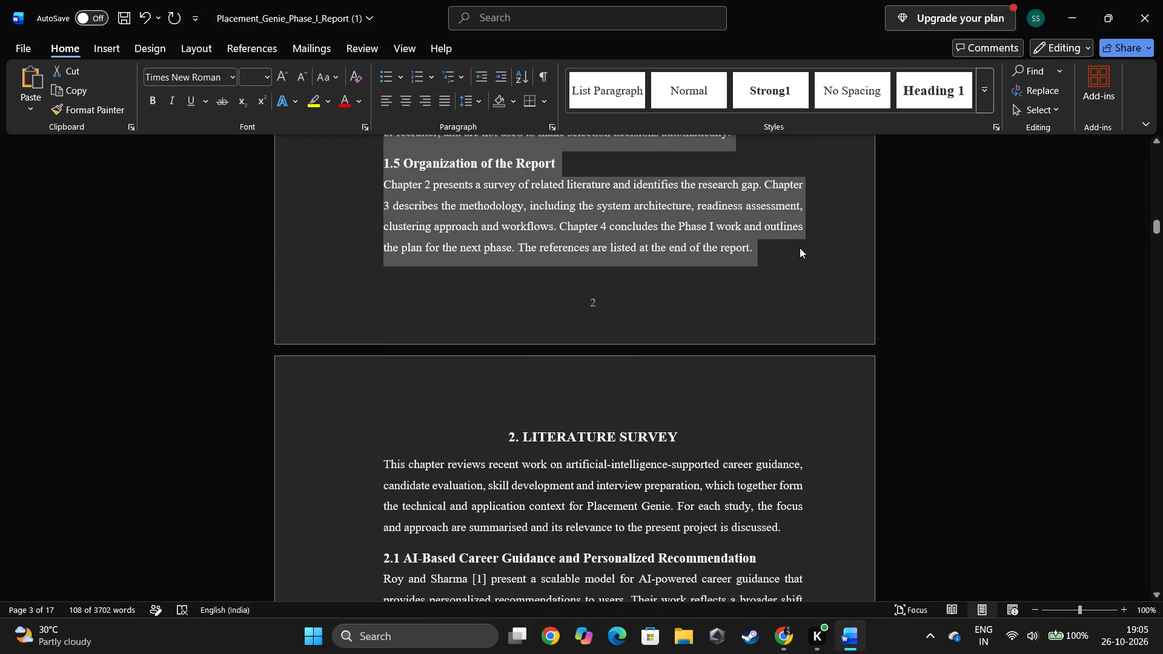
key(ctrl+c)
key(alt+Tab)
key(ctrl+v)
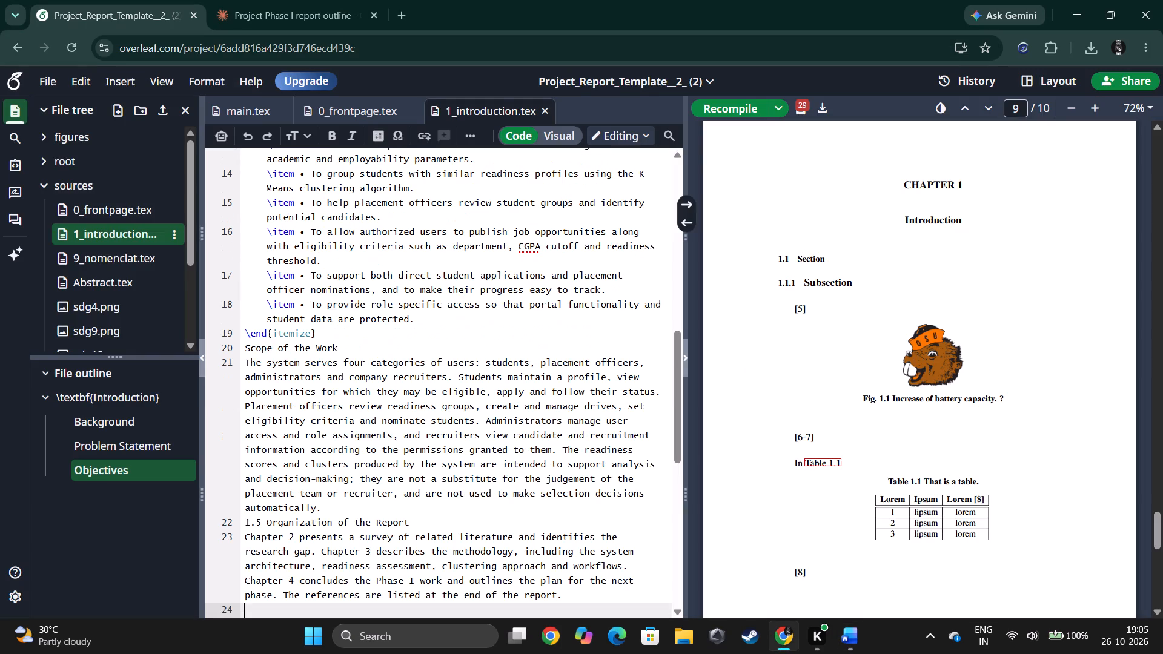
Turn the plain line "Scope of the Work" into the heading \section{Scope of the Work}.
click(244, 346)
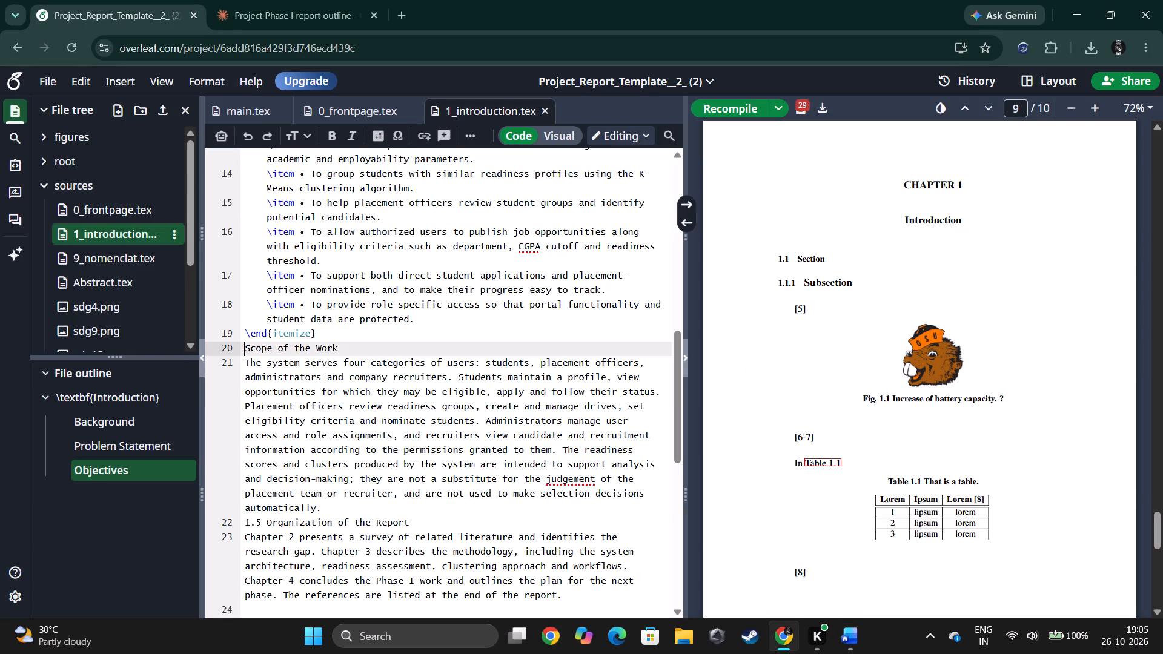
text(\sec)
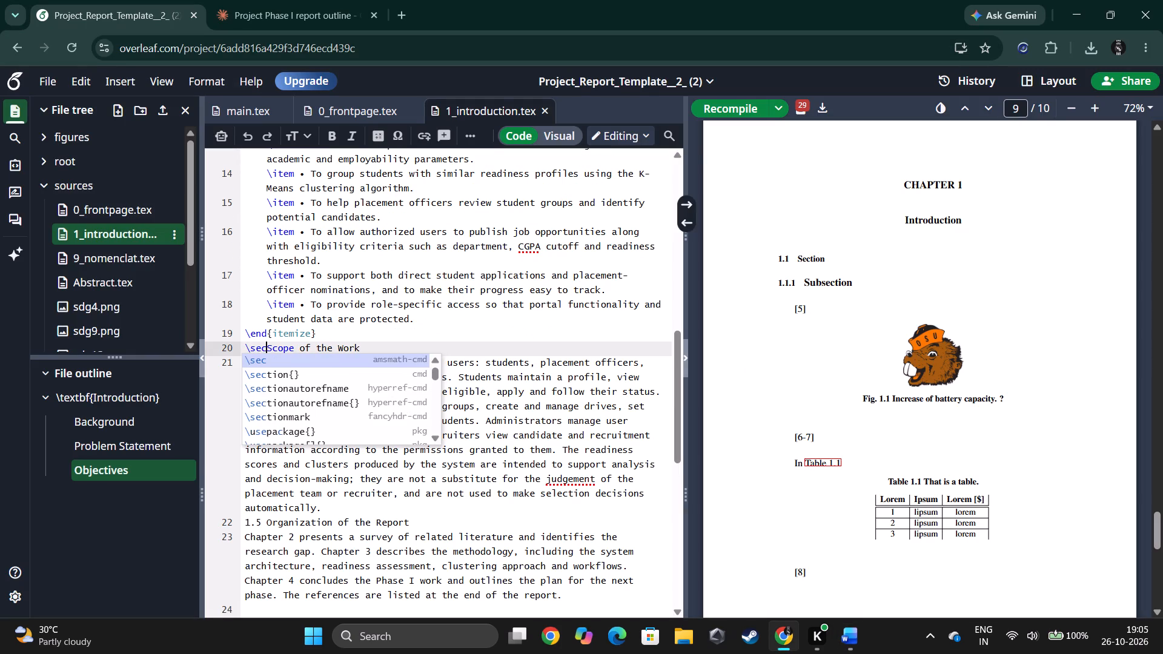
key(Down)
key(Return)
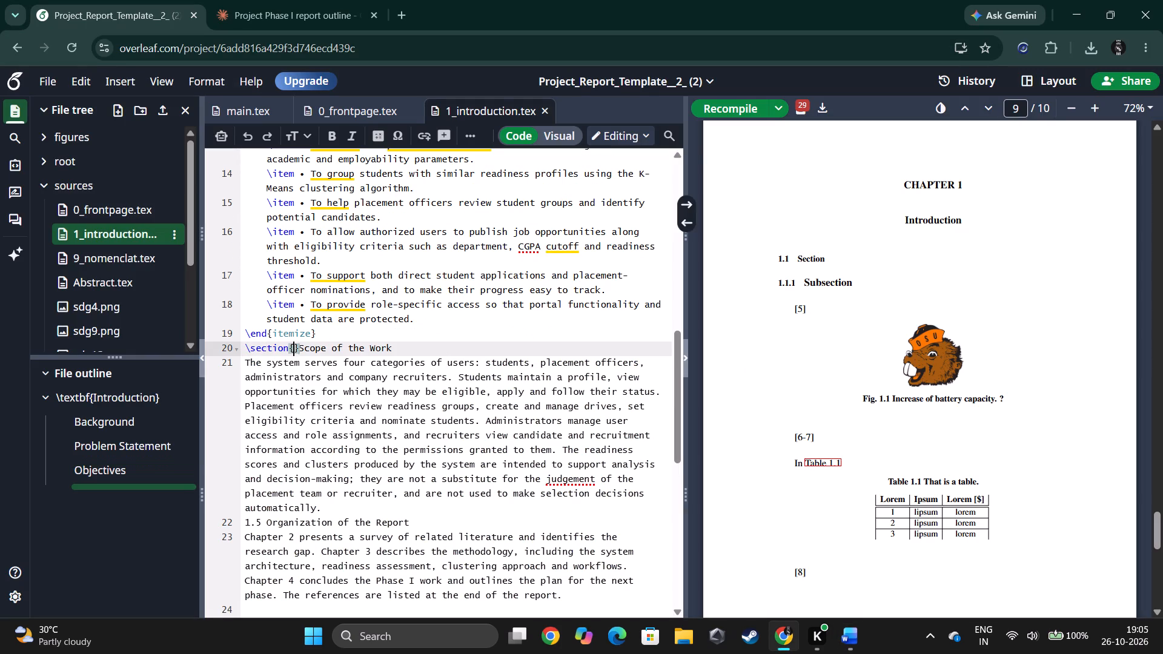
key(Right)
key(BackSpace)
key(Right)
key(Right)
key(Right)
key(Right)
key(Right)
key(Right)
key(Right)
key(Right)
key(Right)
key(Right)
key(Right)
key(Right)
key(Right)
key(Right)
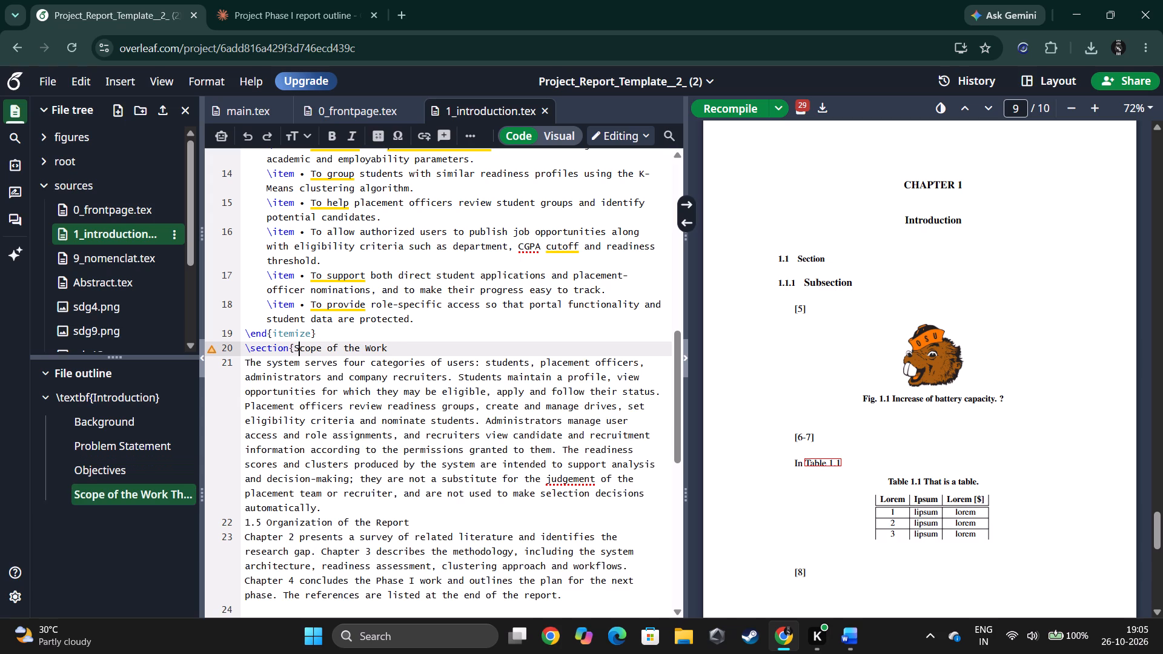
key(Right)
key(Right)
key(Right)
key(shift+braceright)
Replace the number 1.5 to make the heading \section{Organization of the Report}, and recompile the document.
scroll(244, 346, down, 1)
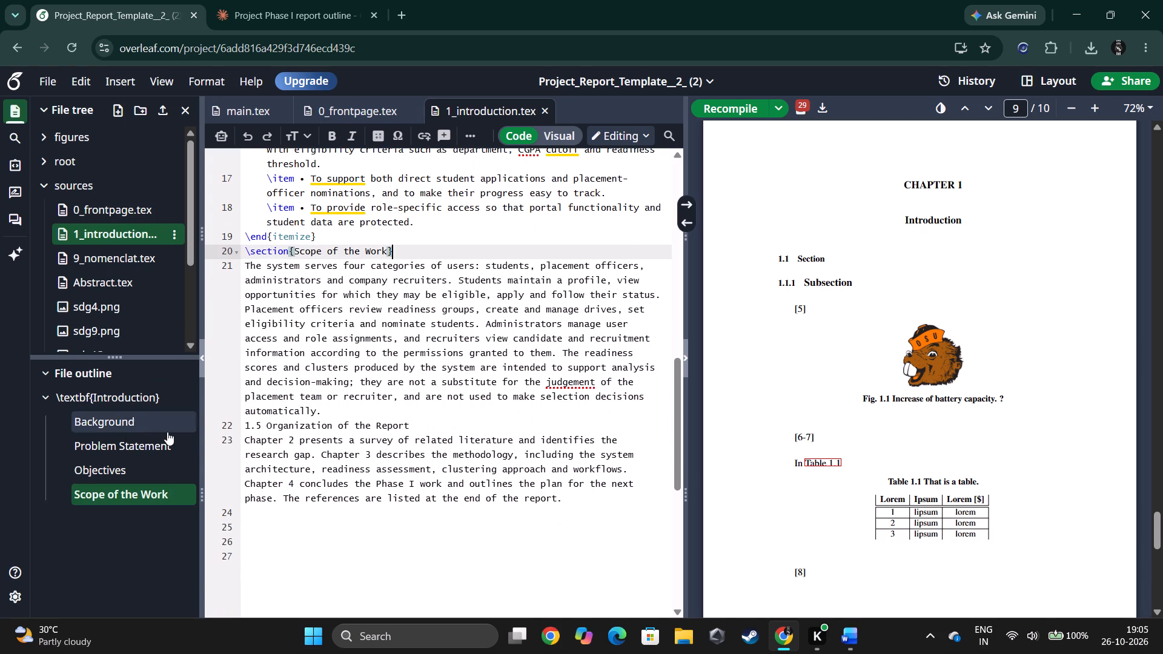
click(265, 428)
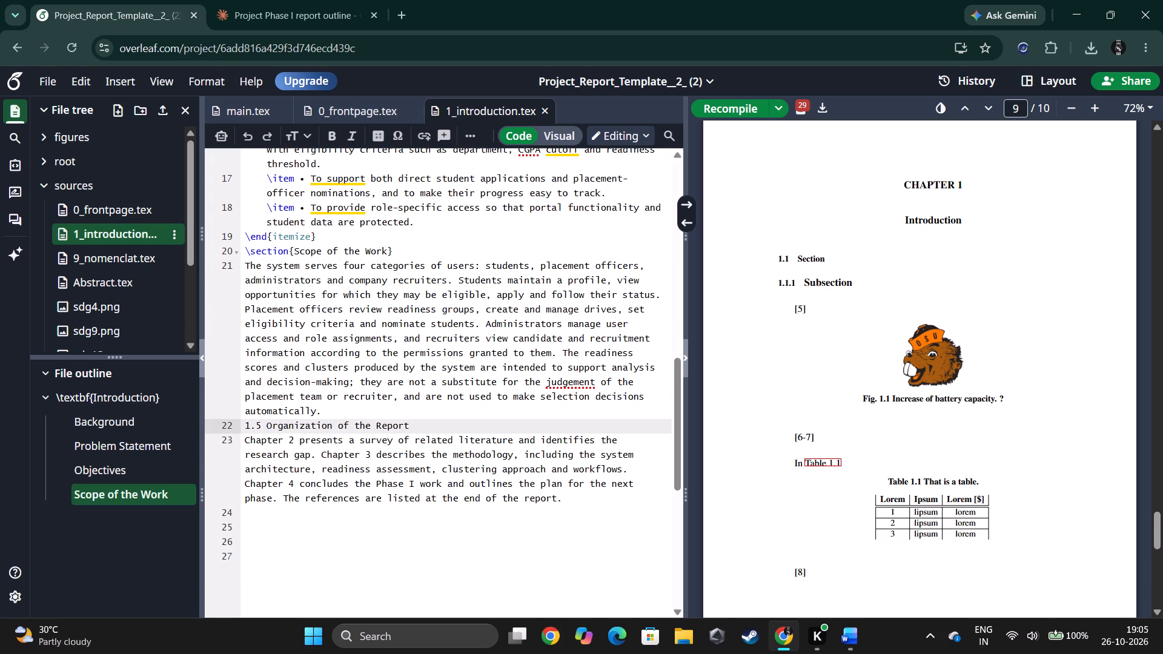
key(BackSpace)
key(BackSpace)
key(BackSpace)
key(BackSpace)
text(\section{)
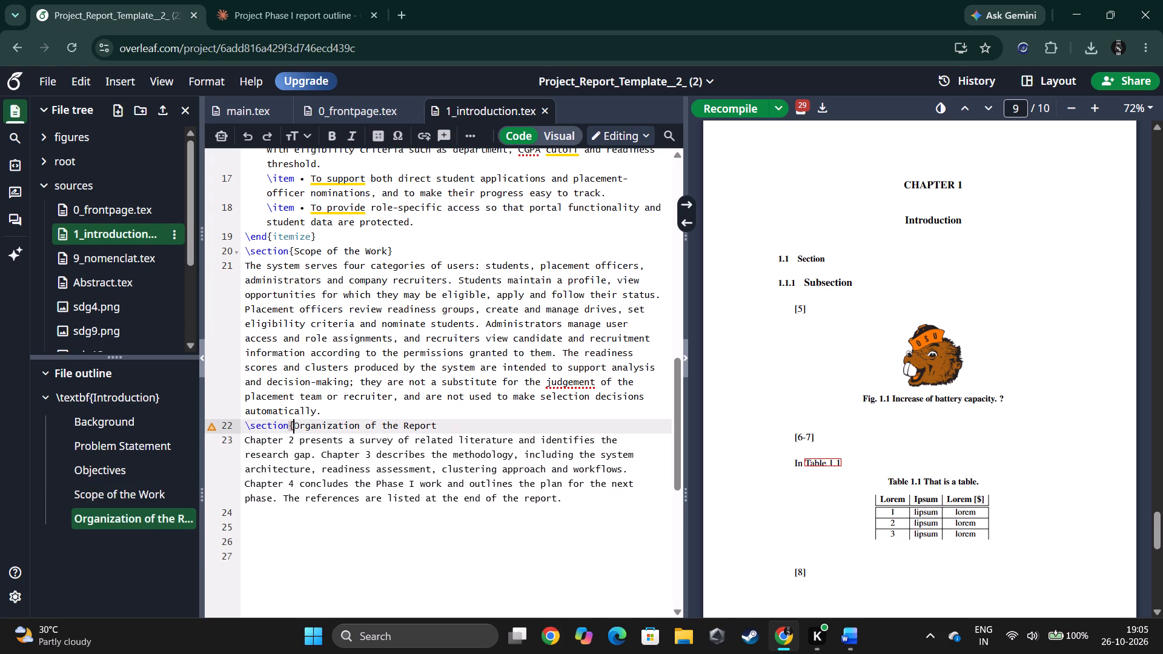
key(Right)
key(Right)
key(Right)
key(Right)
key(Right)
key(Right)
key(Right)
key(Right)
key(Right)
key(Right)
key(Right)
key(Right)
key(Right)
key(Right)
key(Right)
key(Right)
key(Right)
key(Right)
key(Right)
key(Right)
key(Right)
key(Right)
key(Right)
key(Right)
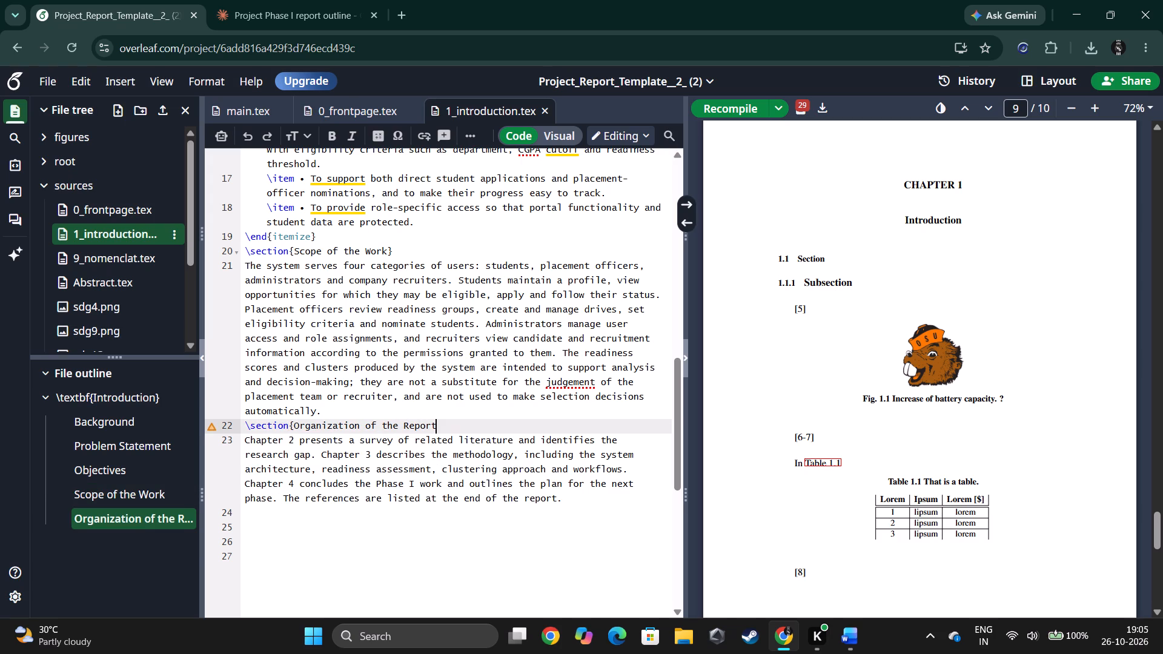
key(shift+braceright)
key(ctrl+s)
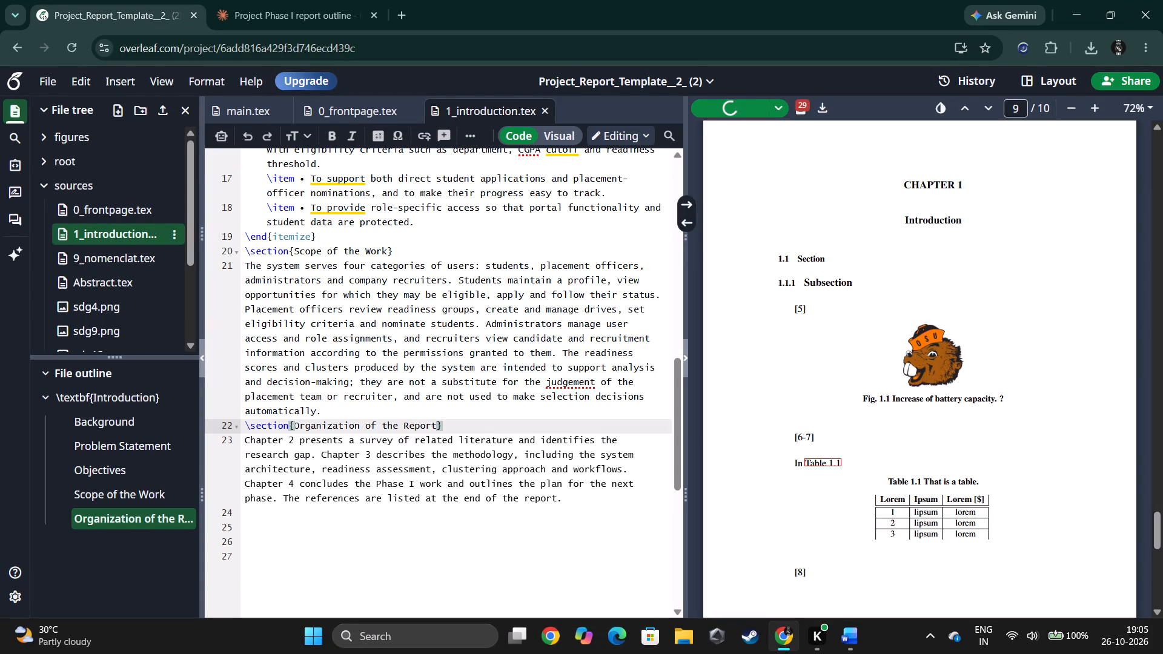
Delete the Organization of the Report heading and its paragraph from 1_introduction.tex and recompile the document.
drag(562, 501, 239, 424)
key(BackSpace)
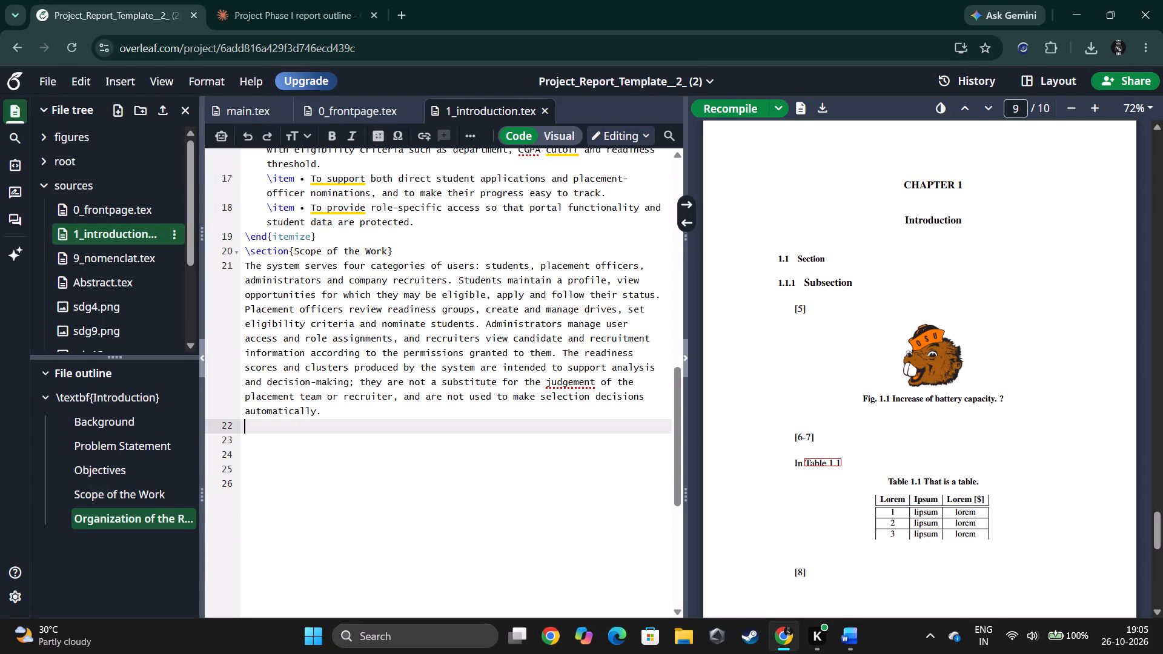
key(ctrl+s)
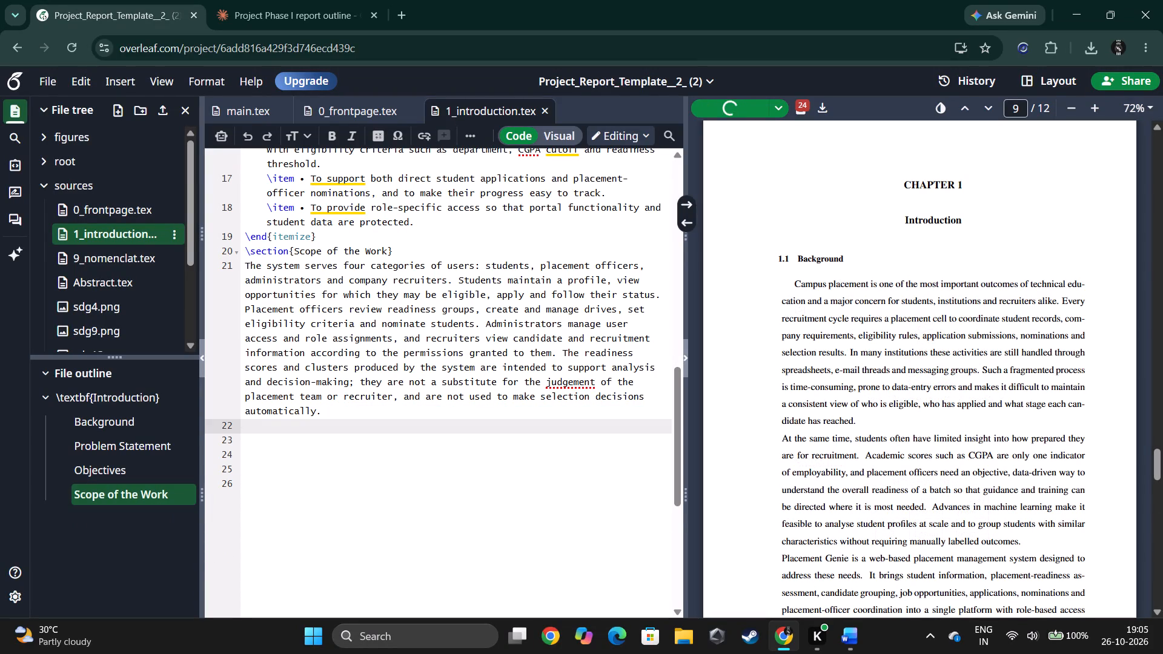
Delete the stray "•" characters after \item in the first four entries of the Objectives list in 1_introduction.tex.
scroll(945, 392, down, 3)
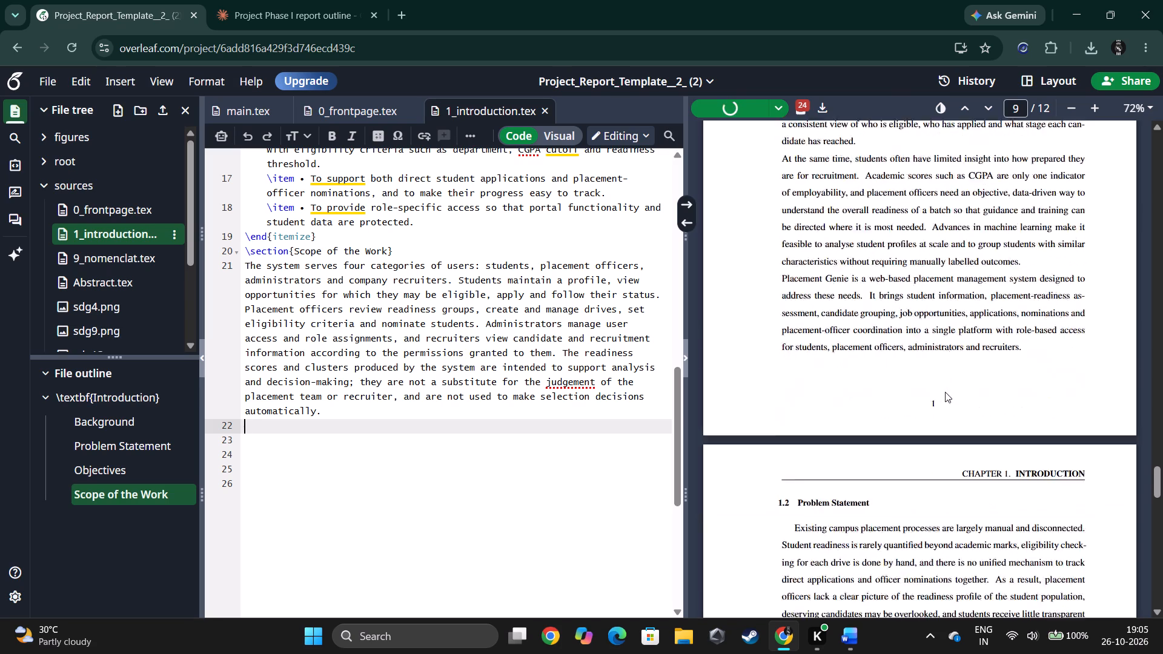
scroll(945, 392, down, 5)
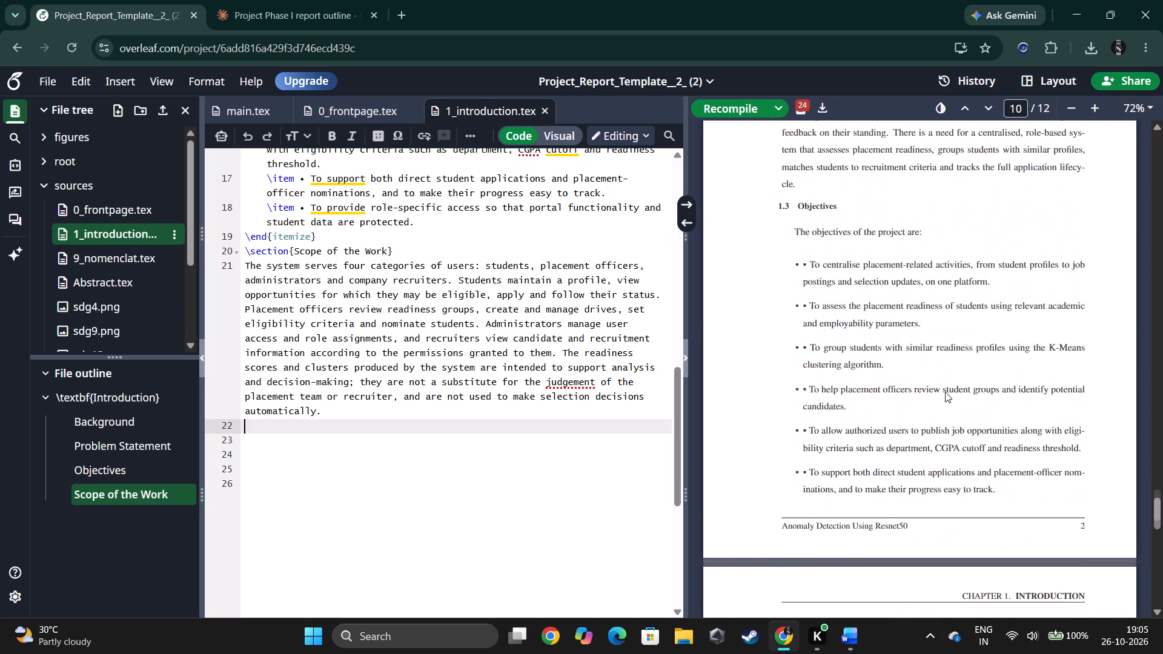
scroll(321, 357, up, 3)
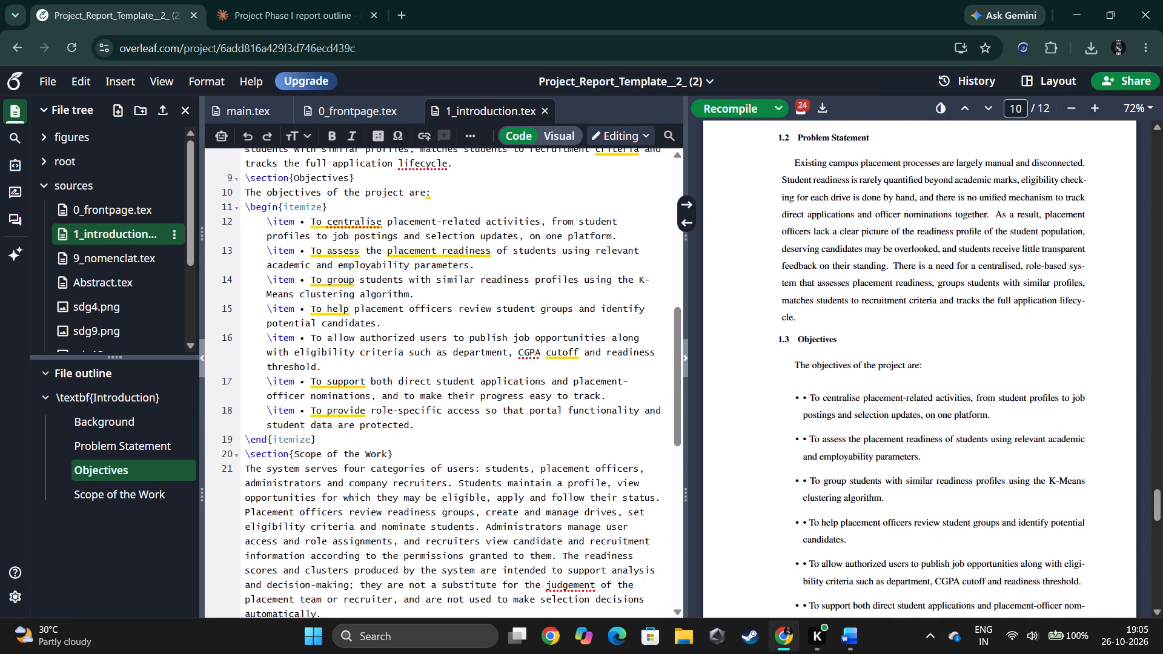
click(306, 306)
key(BackSpace)
key(Up)
key(Up)
key(Right)
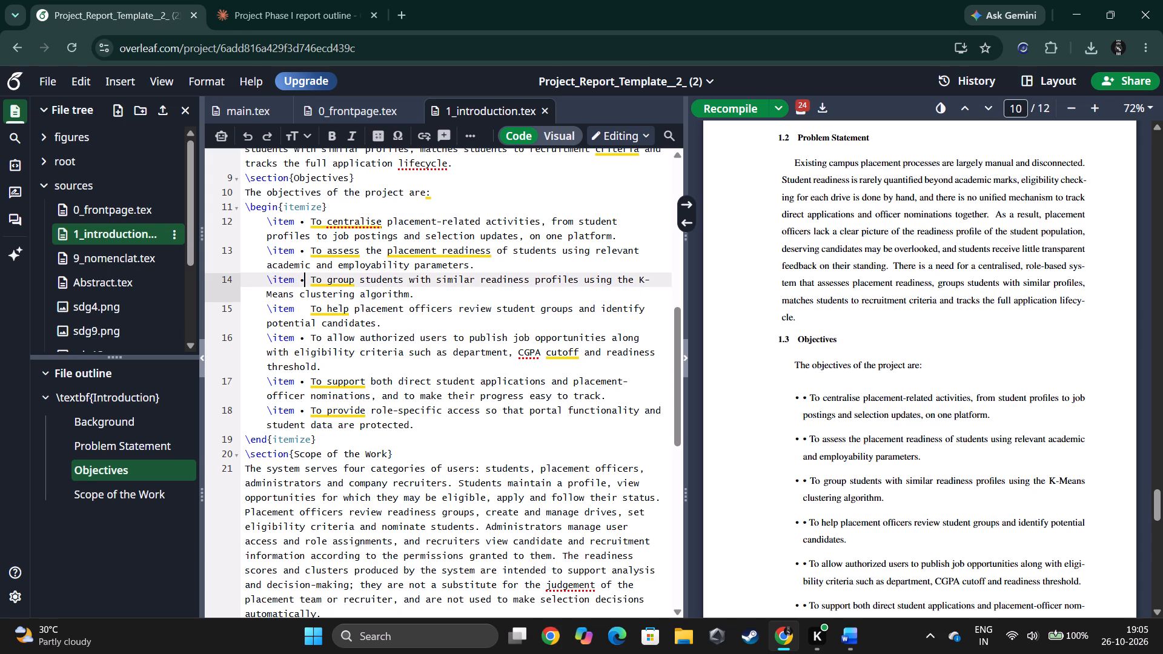
key(BackSpace)
key(Up)
key(Up)
key(Right)
key(BackSpace)
key(Up)
key(Up)
key(Right)
key(BackSpace)
Delete the stray "•" characters from the last three entries of the Objectives list and recompile the document.
key(Down)
key(Down)
key(Down)
key(Down)
key(Down)
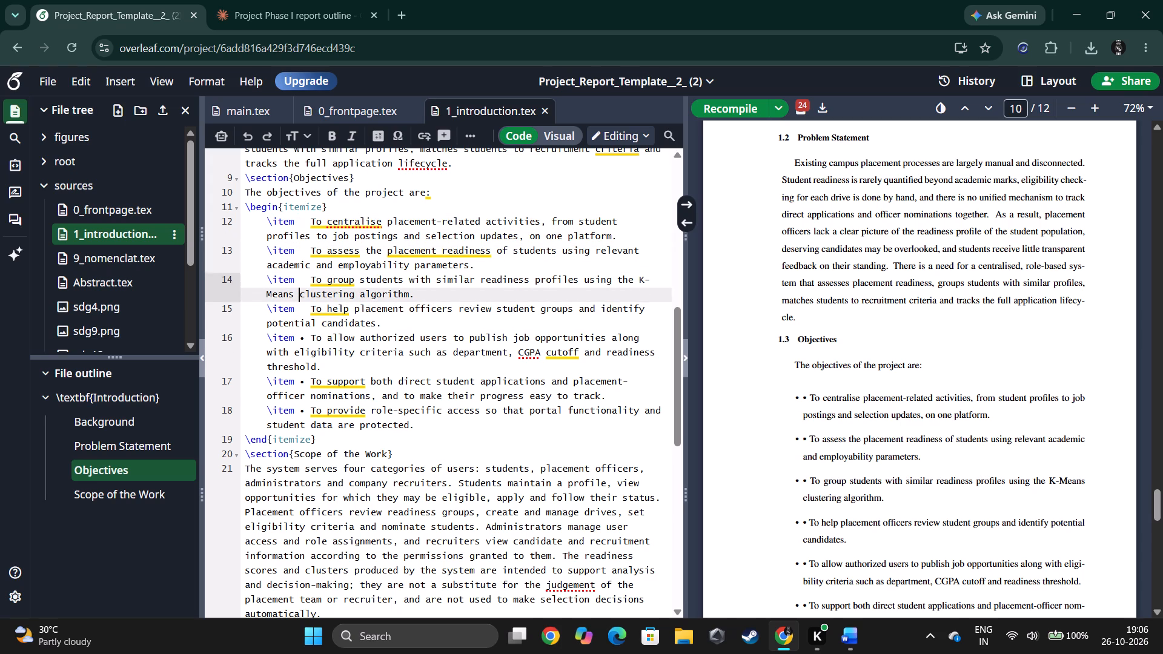
key(Down)
key(Down)
key(Down)
key(Right)
key(BackSpace)
key(Down)
key(Down)
key(Down)
key(Right)
key(BackSpace)
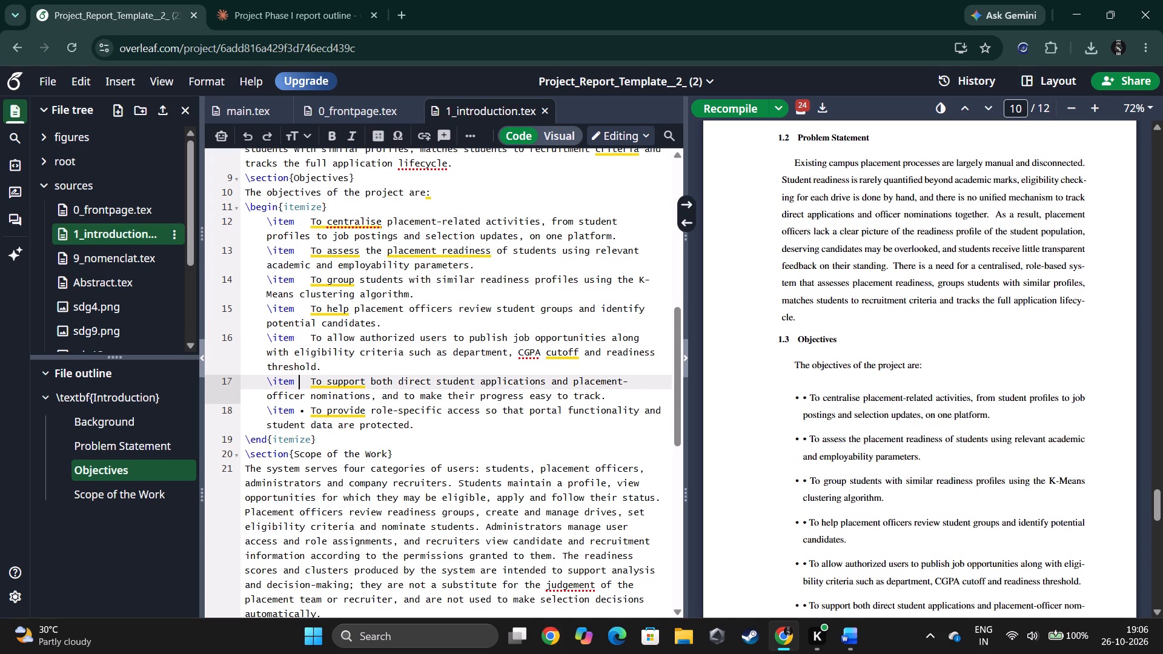
key(Down)
key(Down)
key(Right)
key(BackSpace)
key(ctrl+s)
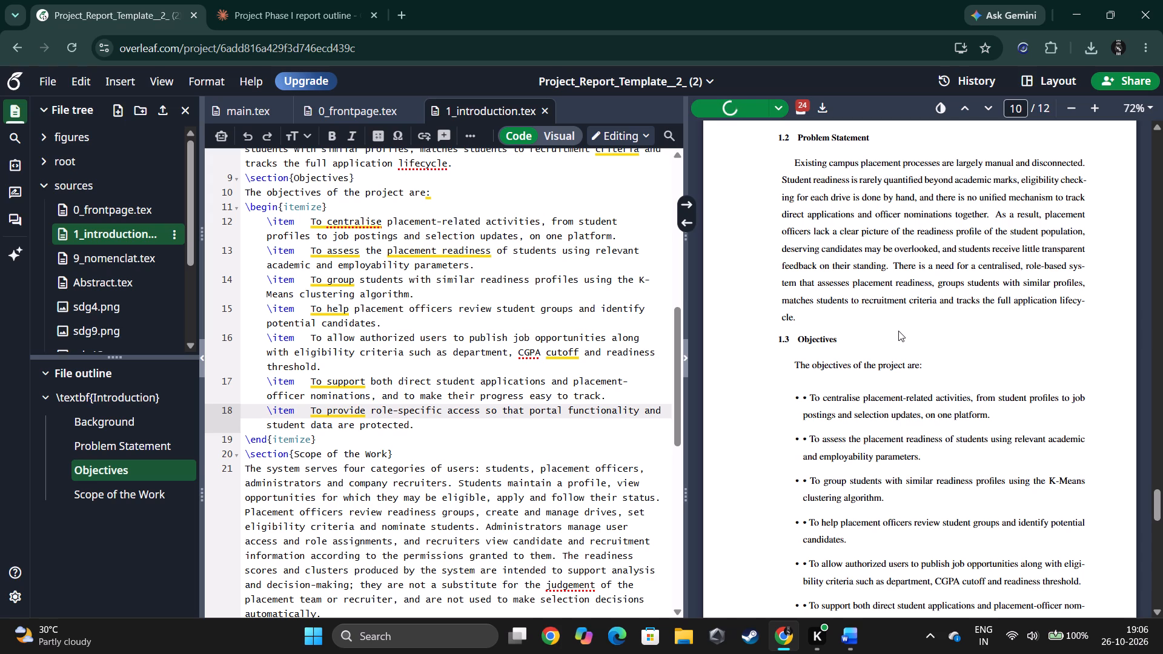
scroll(898, 331, down, 1)
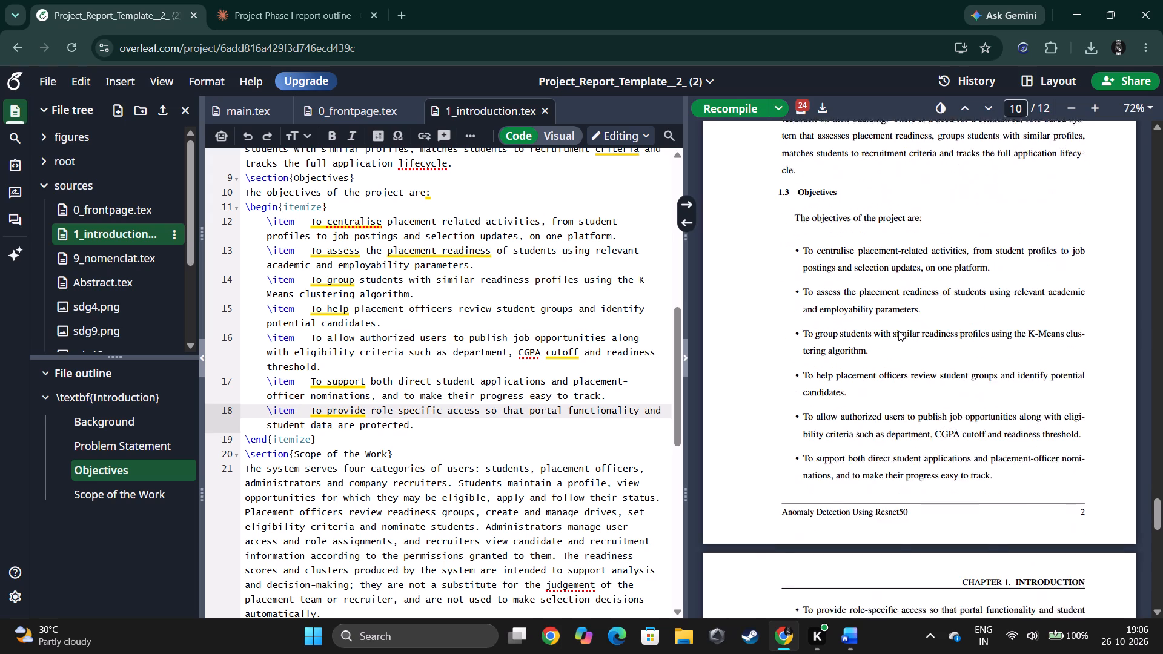
scroll(898, 331, down, 5)
scroll(898, 331, up, 1)
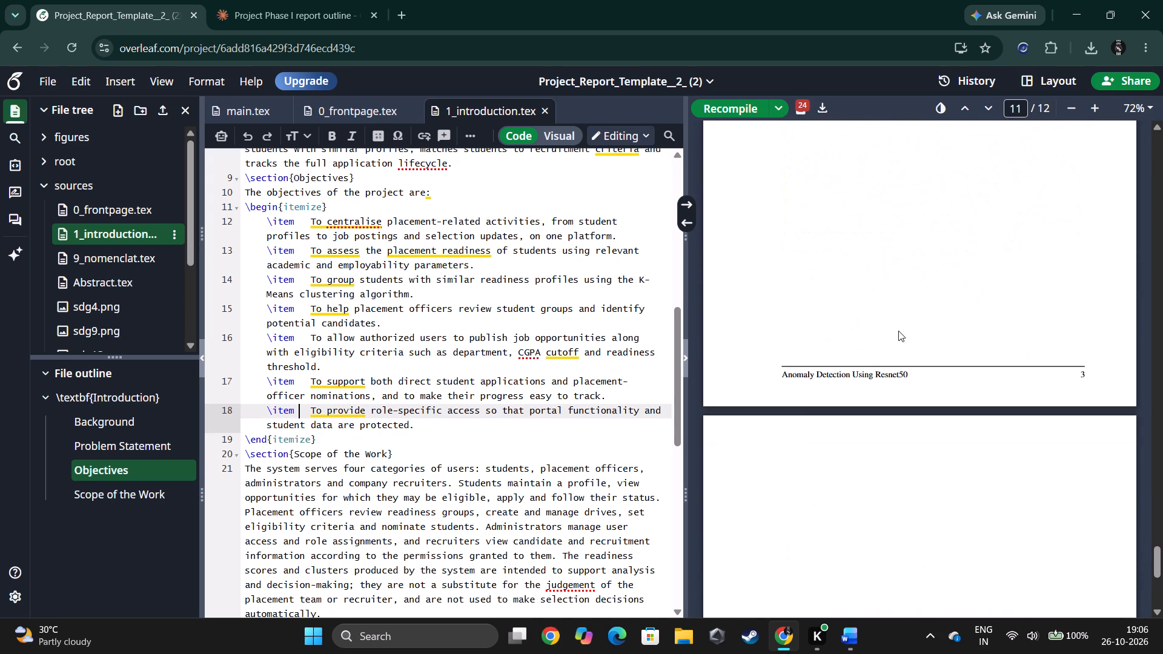
scroll(898, 331, up, 1)
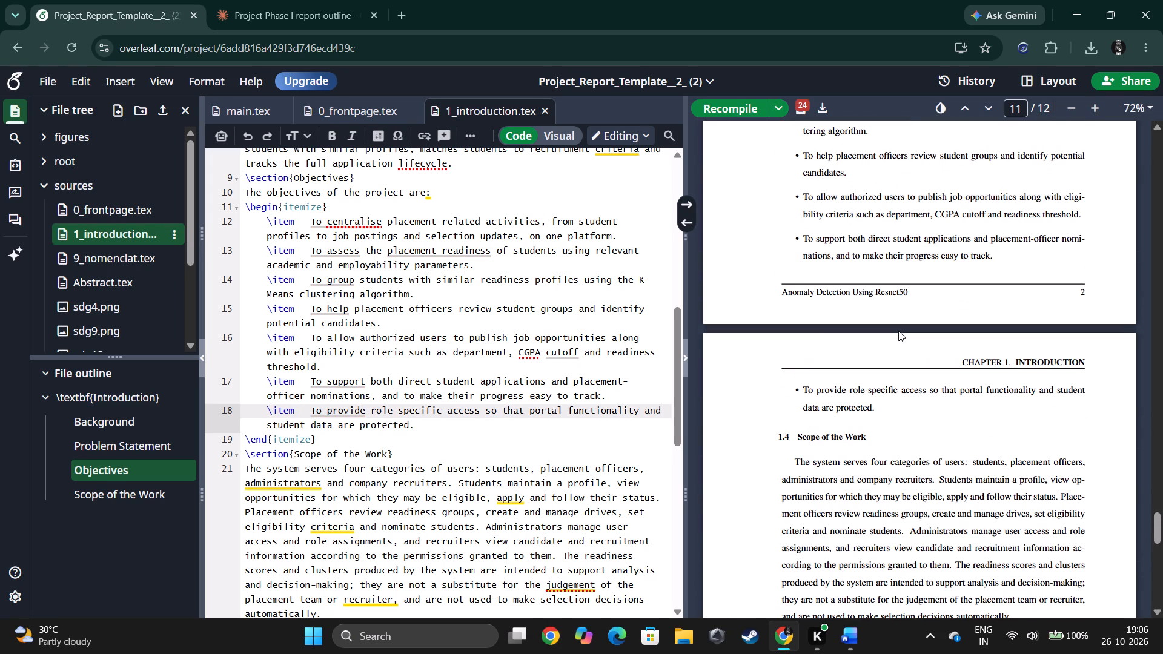
scroll(898, 331, down, 1)
Switch to the Word report and examine chapter 2, Literature Survey, from its introduction through section 2.6 Research Gap.
key(alt+Tab)
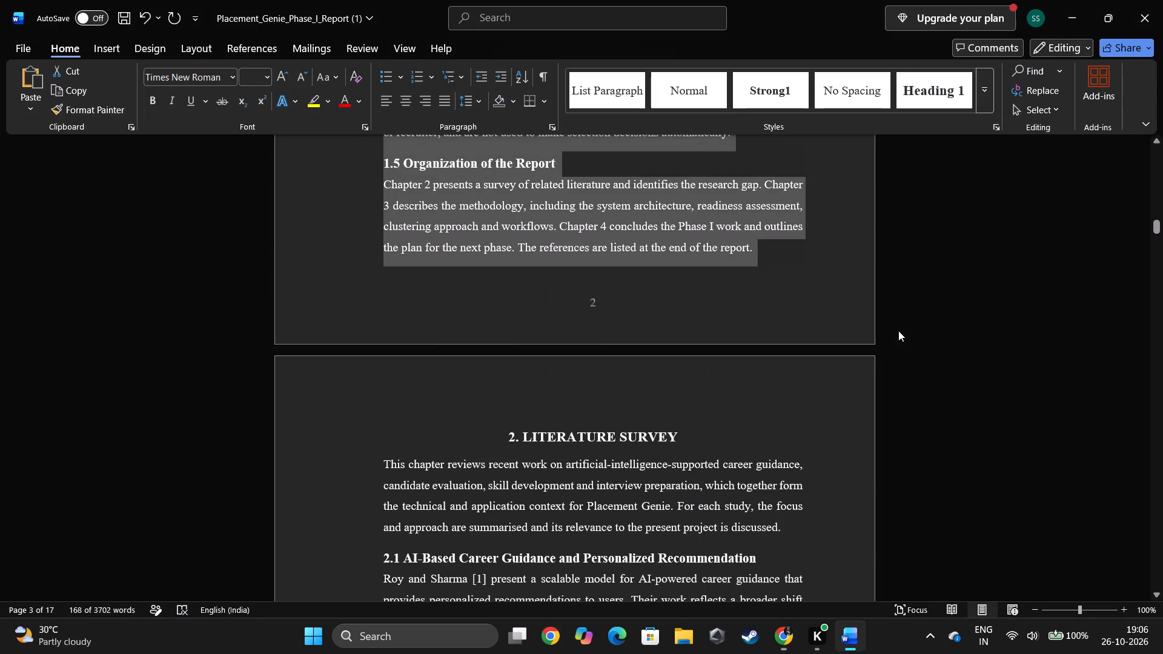
scroll(672, 333, down, 2)
scroll(672, 333, up, 1)
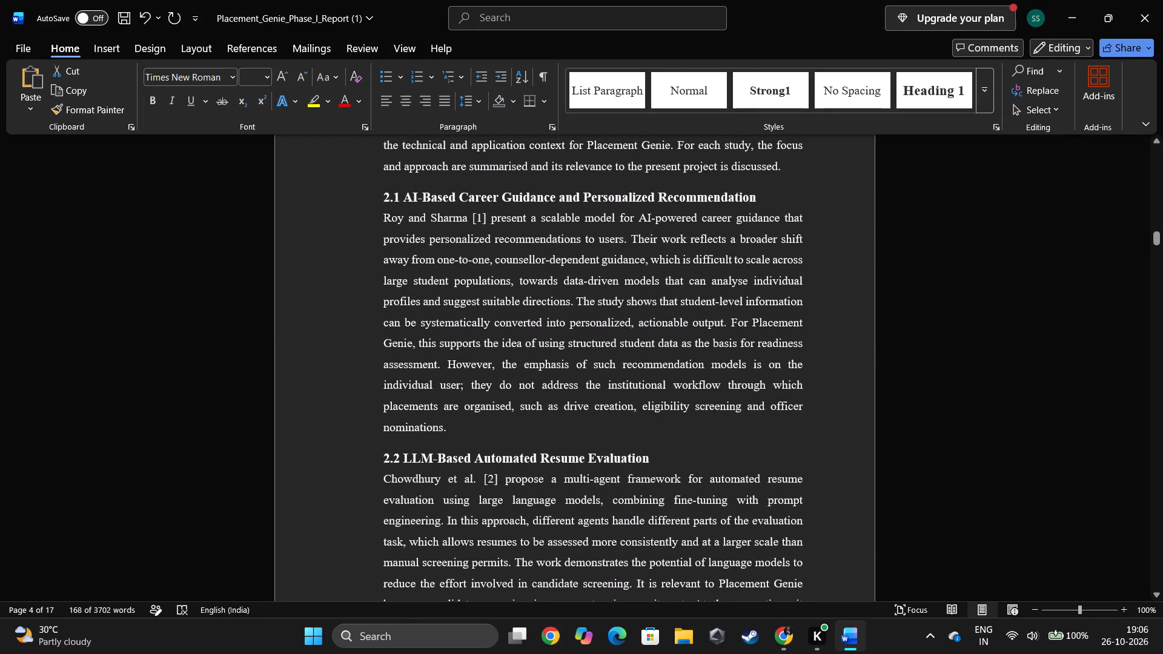
scroll(672, 333, down, 5)
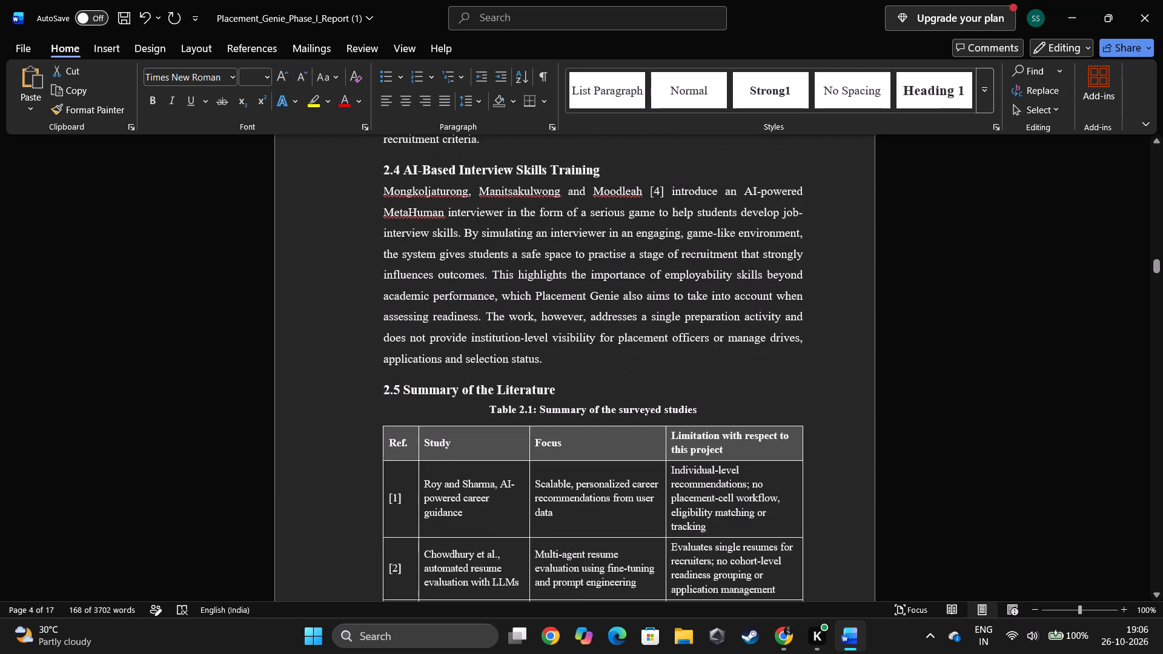
scroll(672, 333, down, 1)
scroll(672, 333, up, 1)
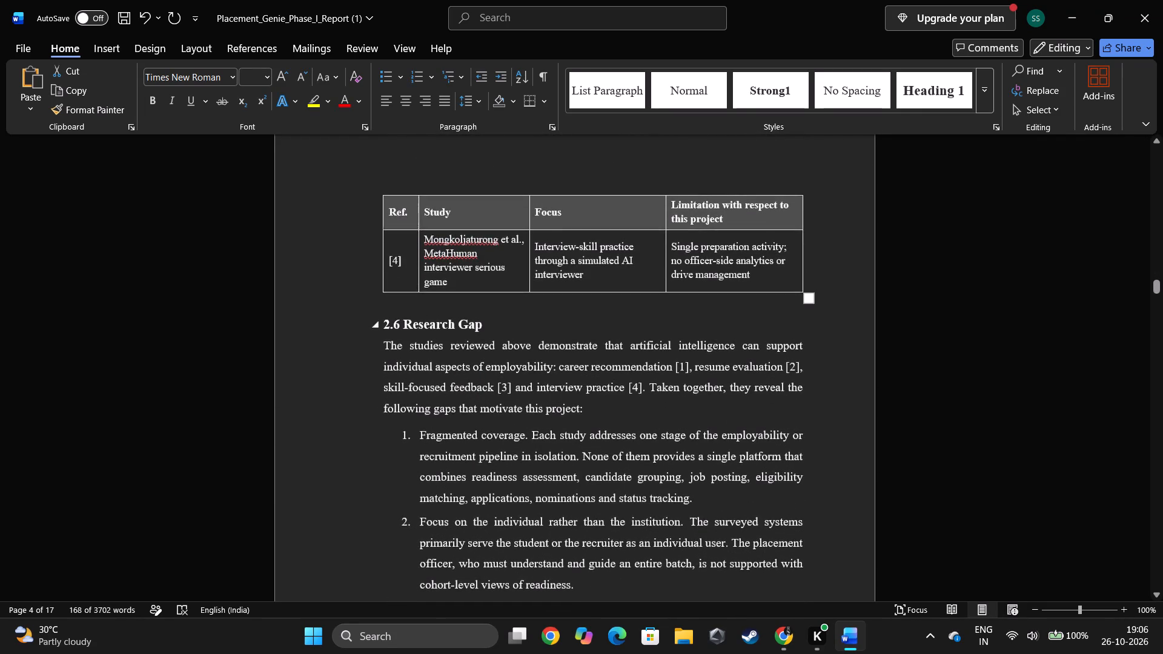
scroll(672, 333, up, 1)
scroll(672, 333, down, 1)
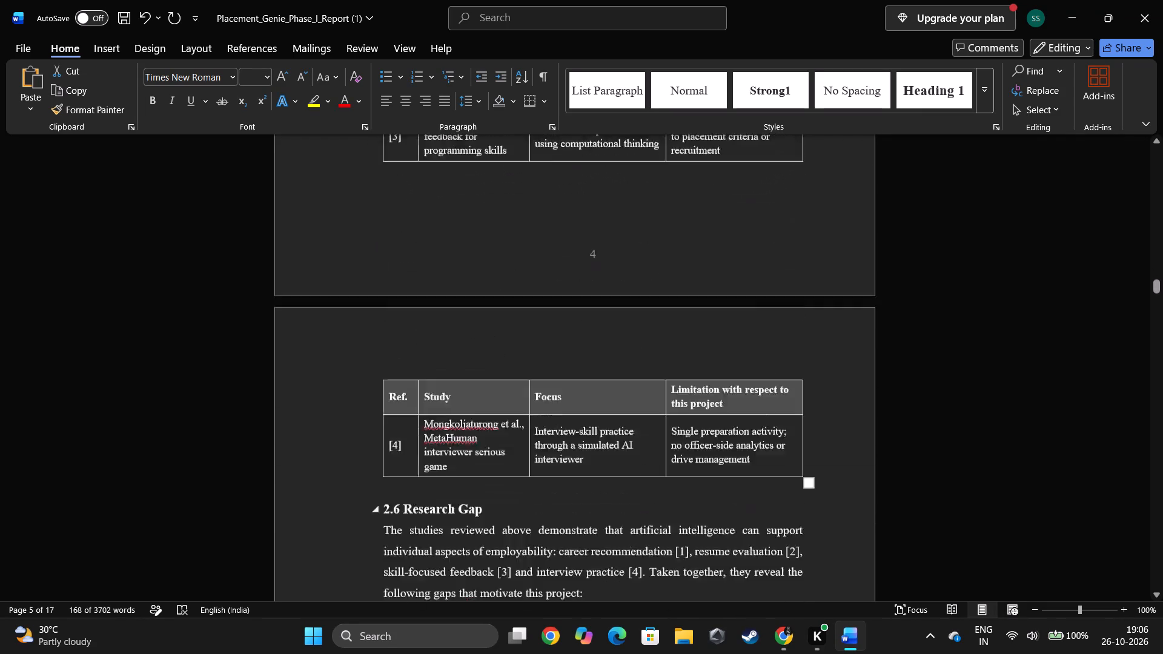
scroll(672, 333, down, 2)
scroll(672, 333, up, 1)
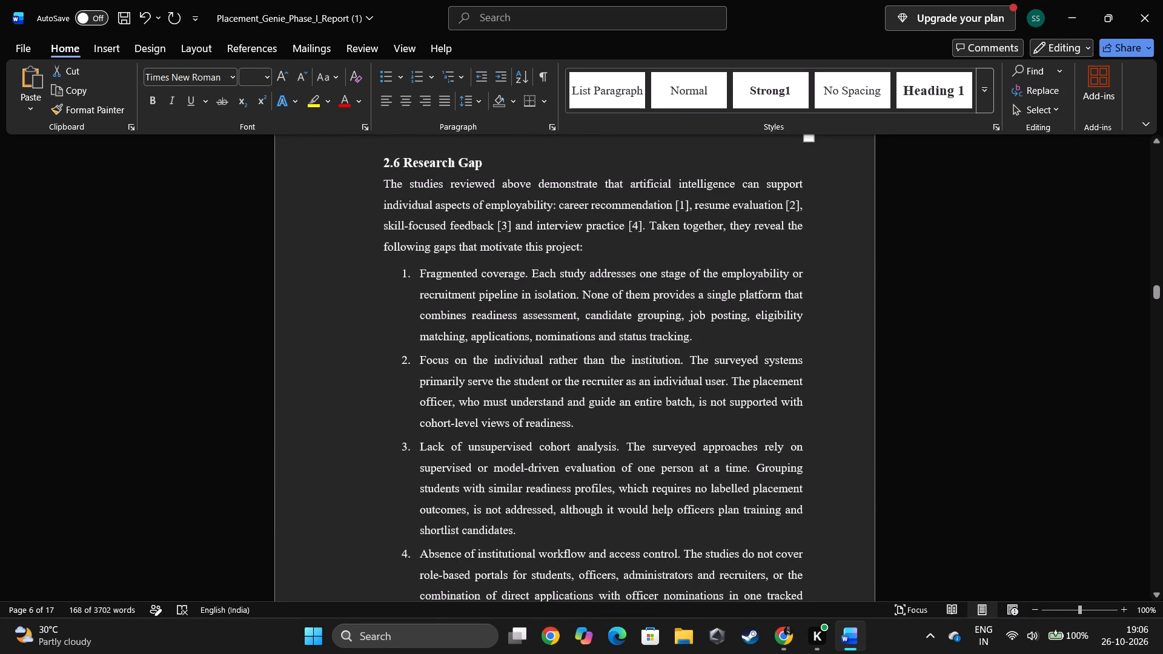
scroll(672, 333, up, 8)
scroll(672, 333, down, 1)
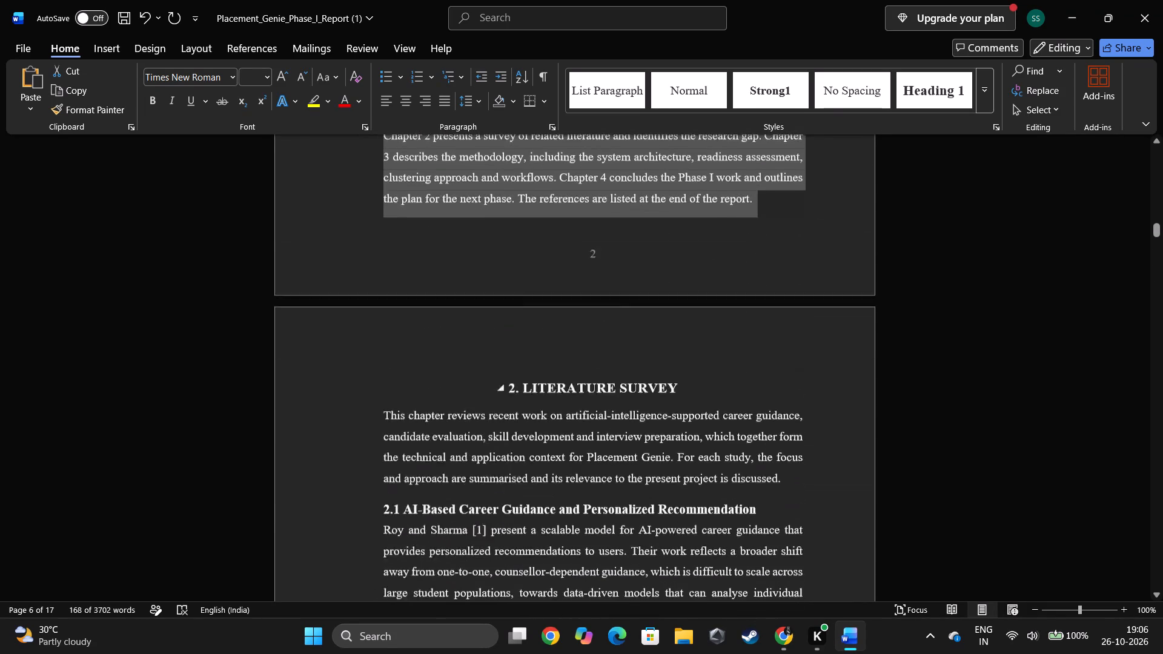
scroll(672, 333, down, 1)
click(715, 271)
scroll(623, 362, down, 1)
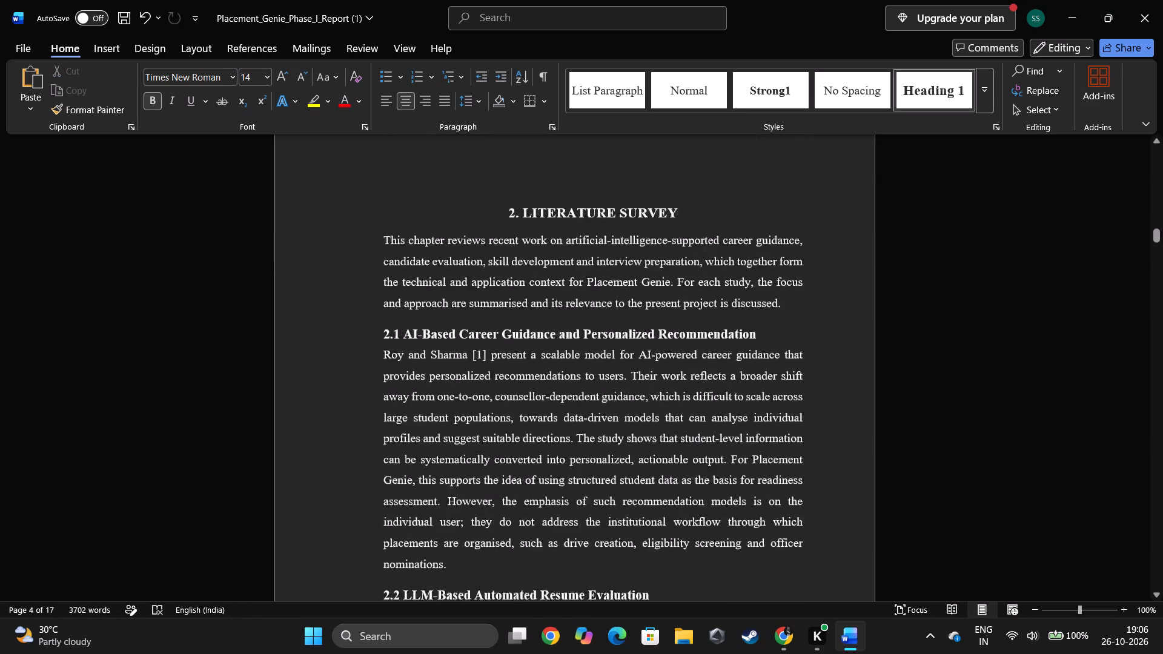
scroll(623, 362, down, 1)
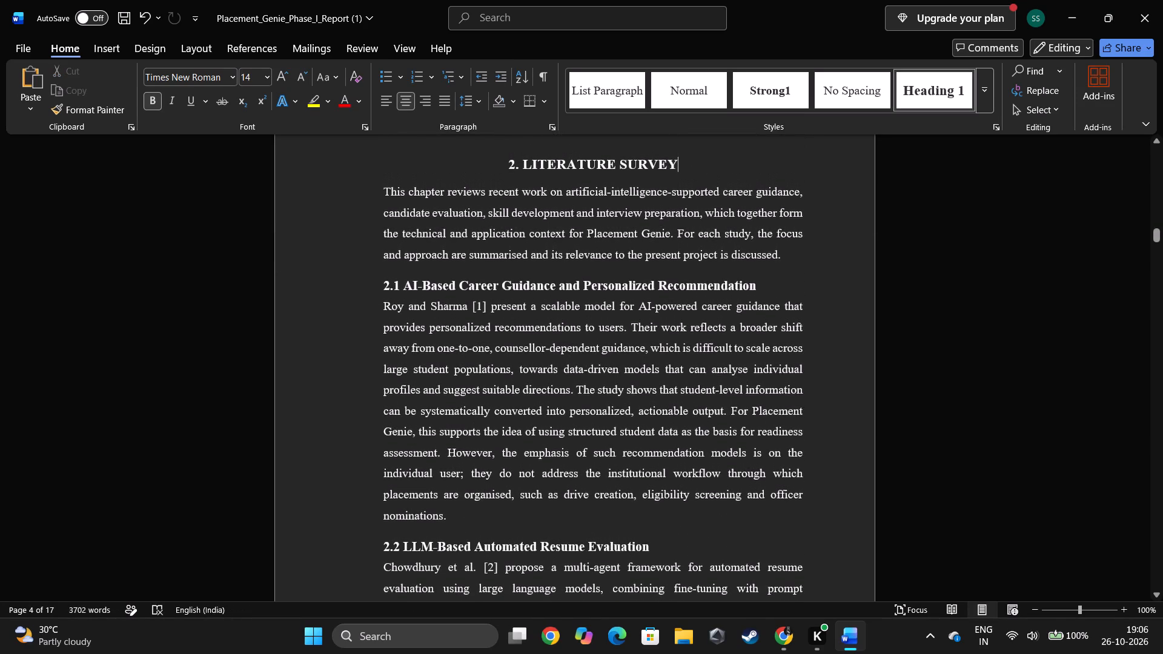
key(alt+Tab)
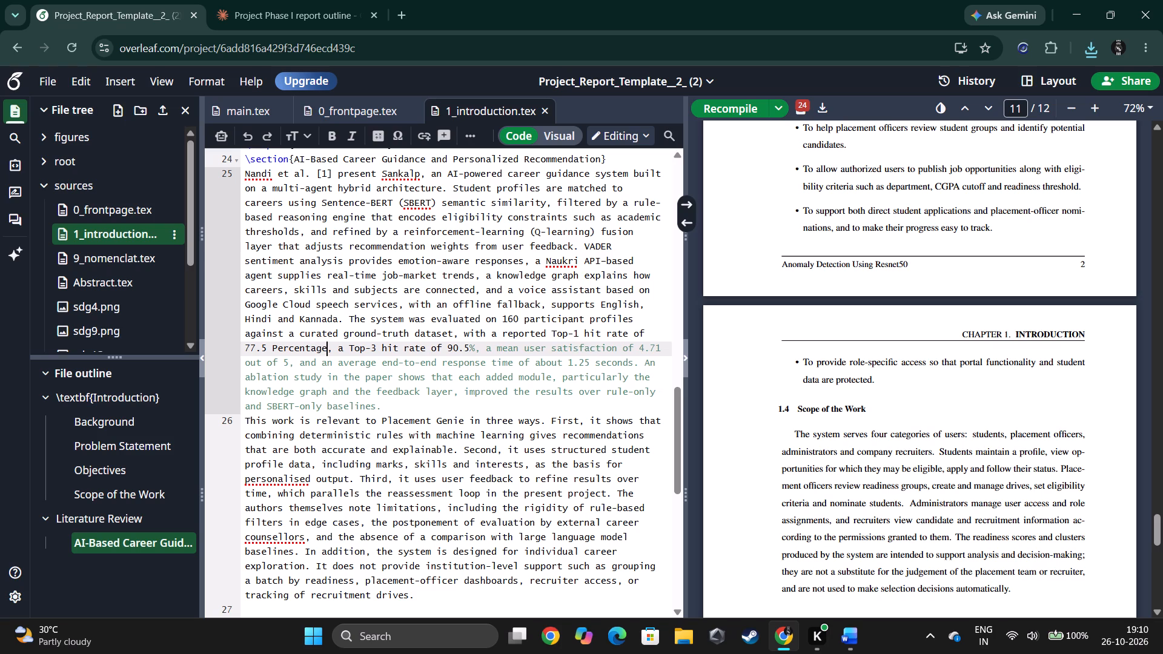
click(475, 347)
key(BackSpace)
key(space)
text(pec)
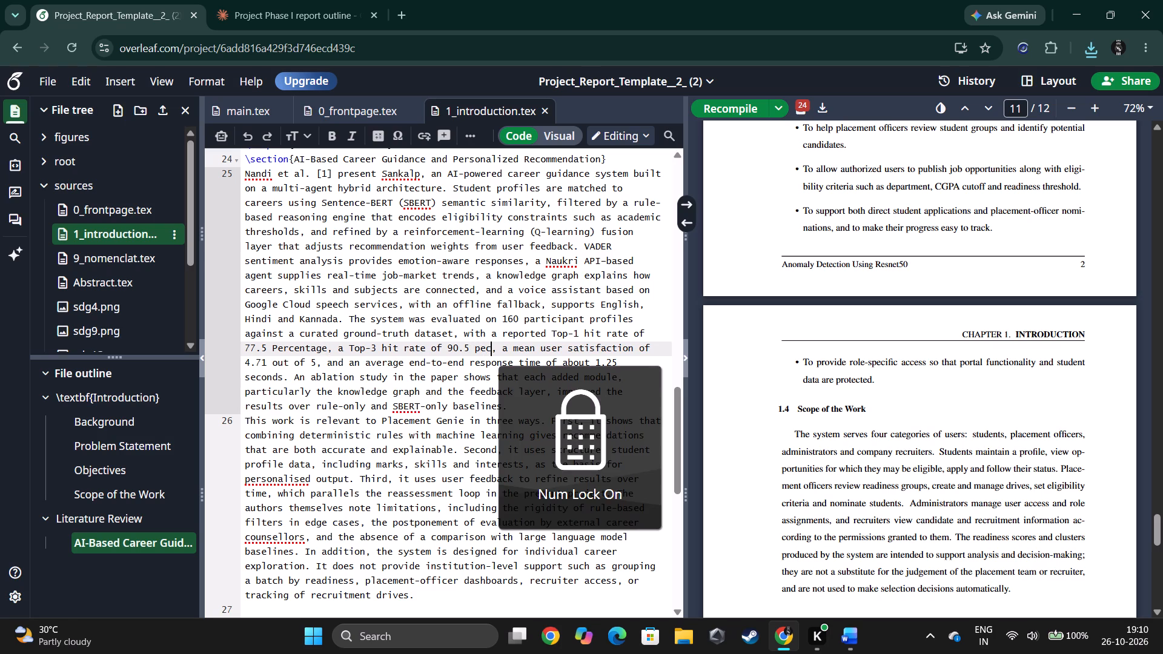
key(BackSpace)
text(rcentage)
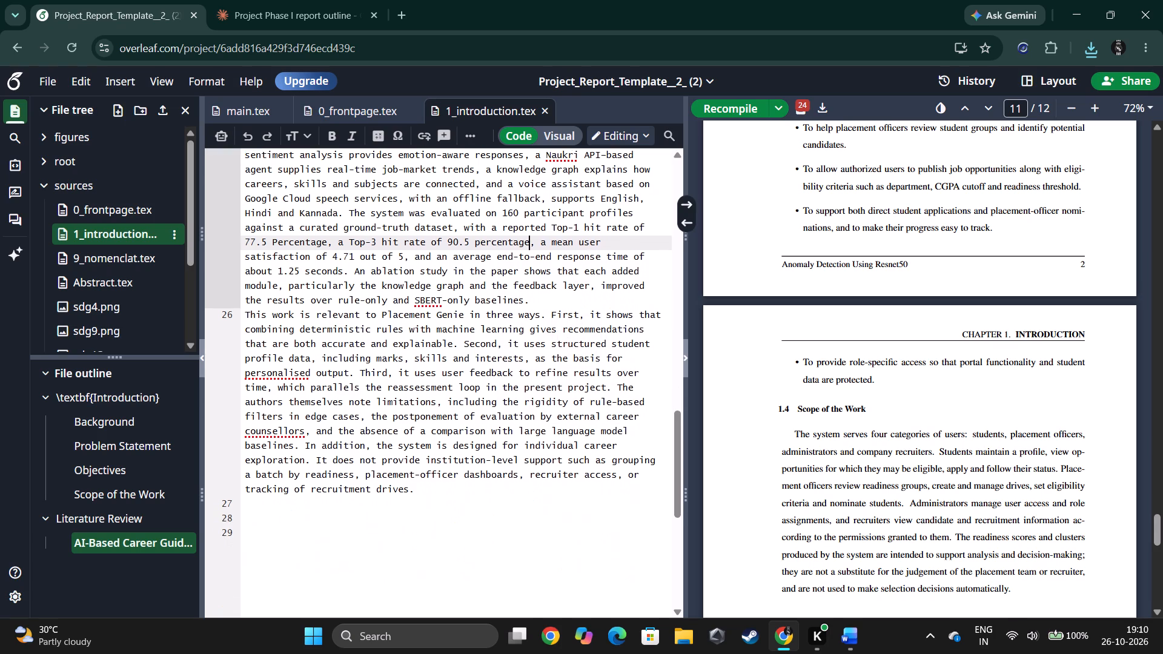
Recompile the report and check the pages following Scope of the Work in the PDF preview.
key(ctrl+s)
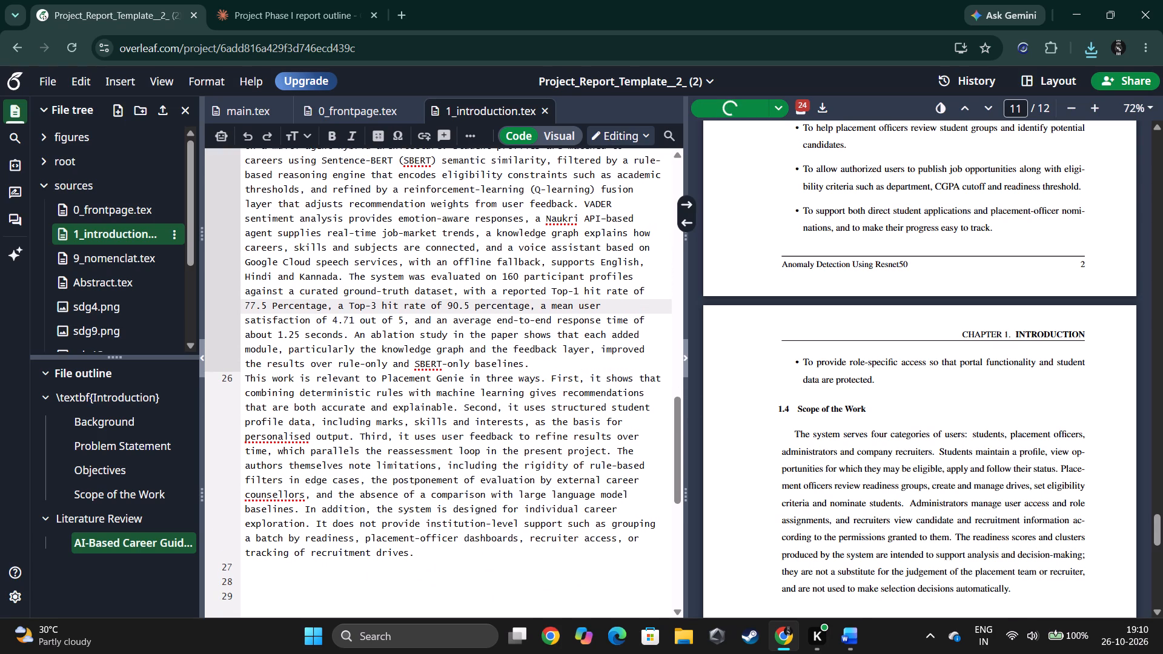
scroll(916, 366, down, 1)
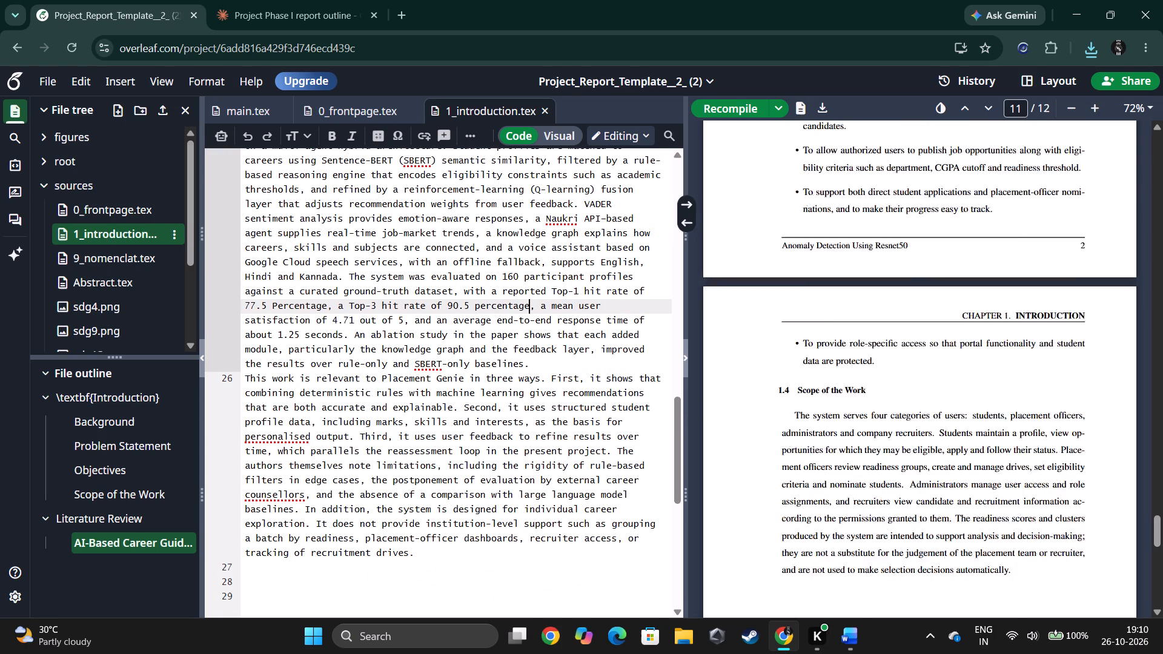
scroll(916, 366, down, 7)
scroll(916, 366, up, 1)
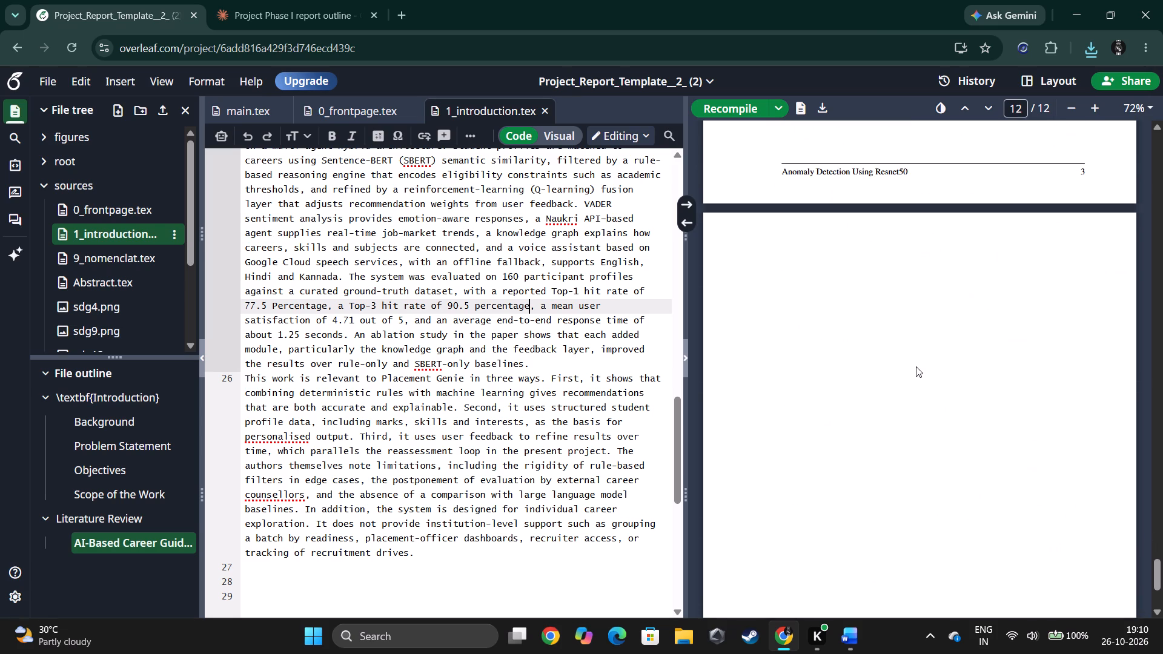
scroll(916, 366, up, 1)
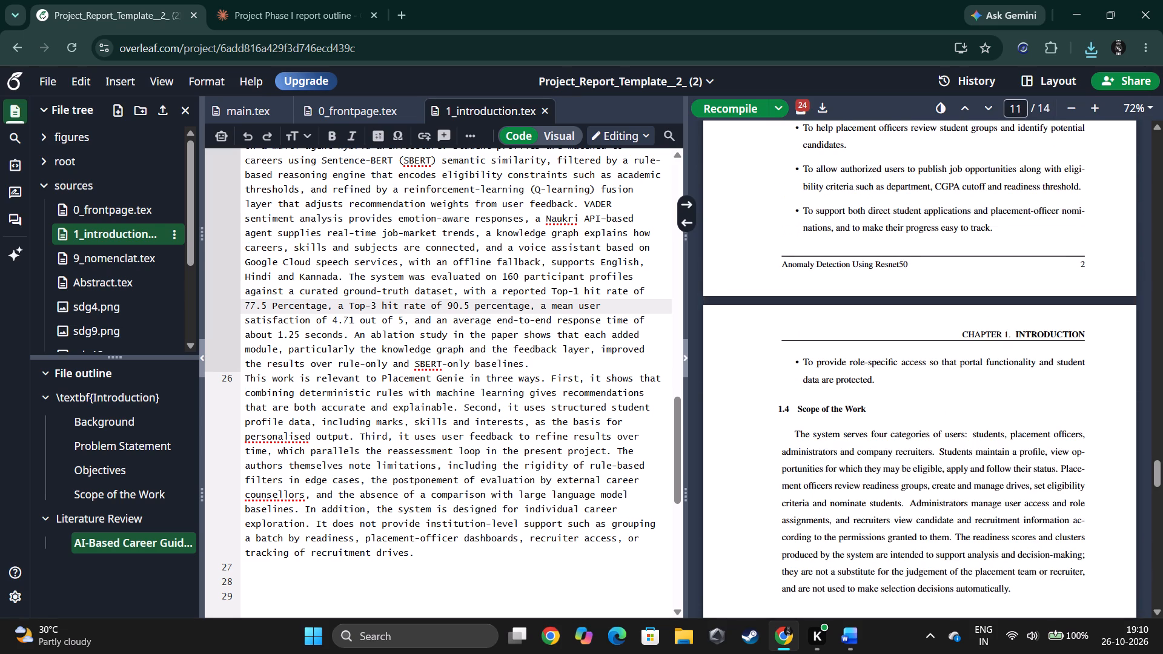
Try to trace the "Anomaly Detection Using Resnet50" page footer from the PDF preview to its source code.
drag(860, 269, 858, 263)
double_click(858, 263)
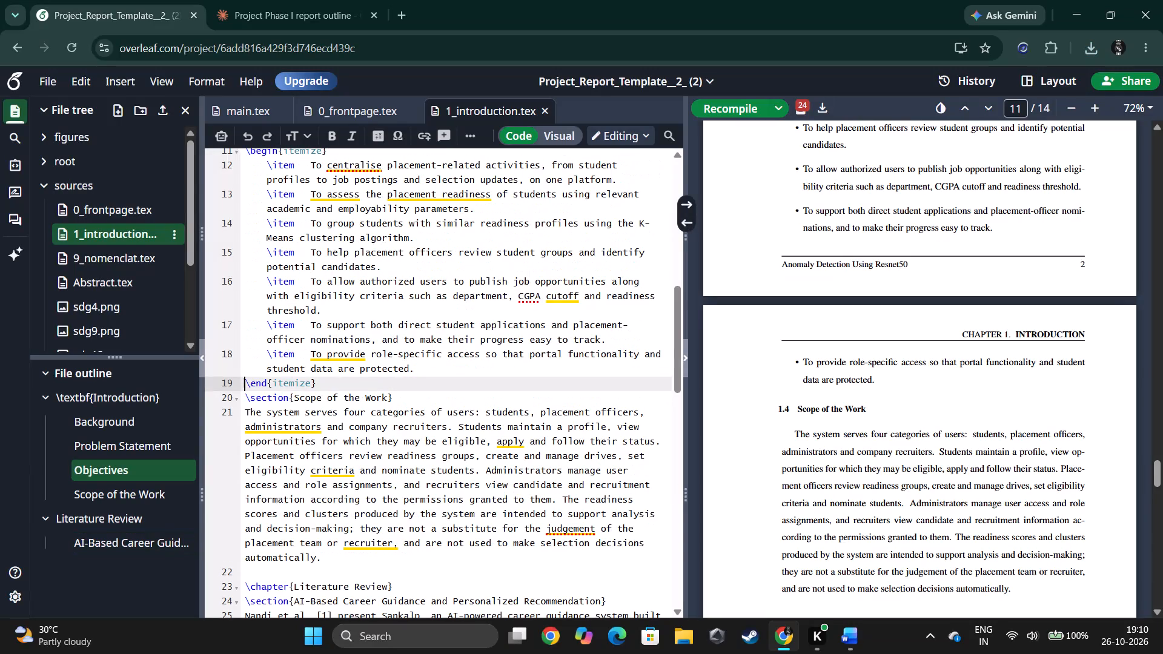
triple_click(821, 261)
click(821, 261)
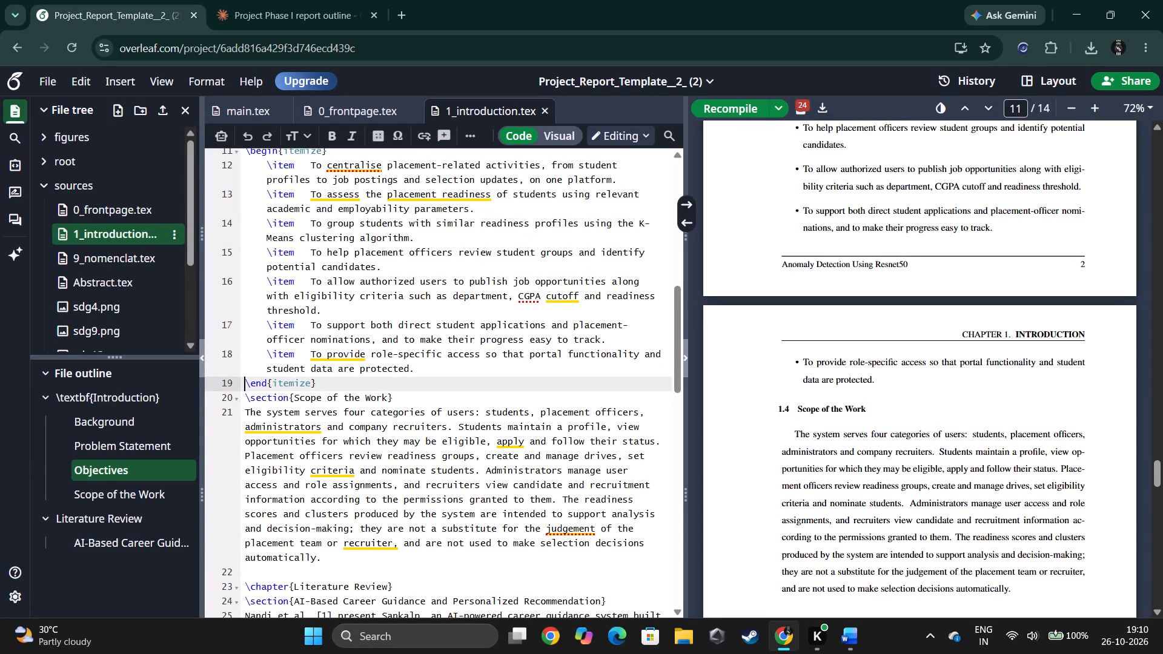
triple_click(821, 261)
click(821, 261)
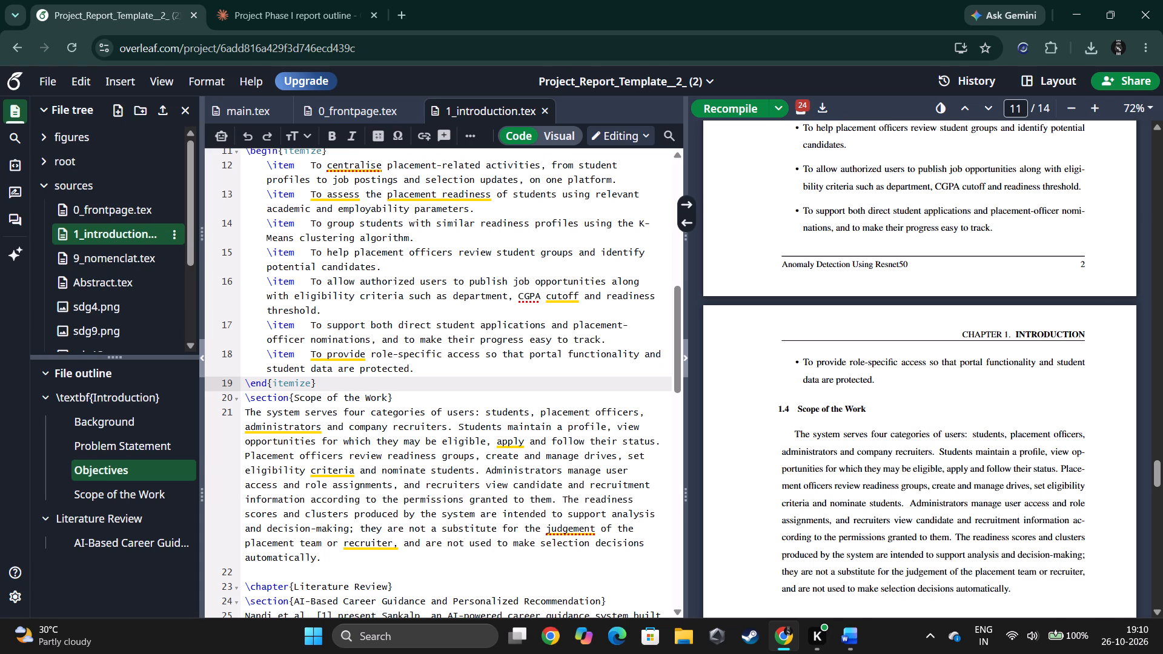
click(802, 269)
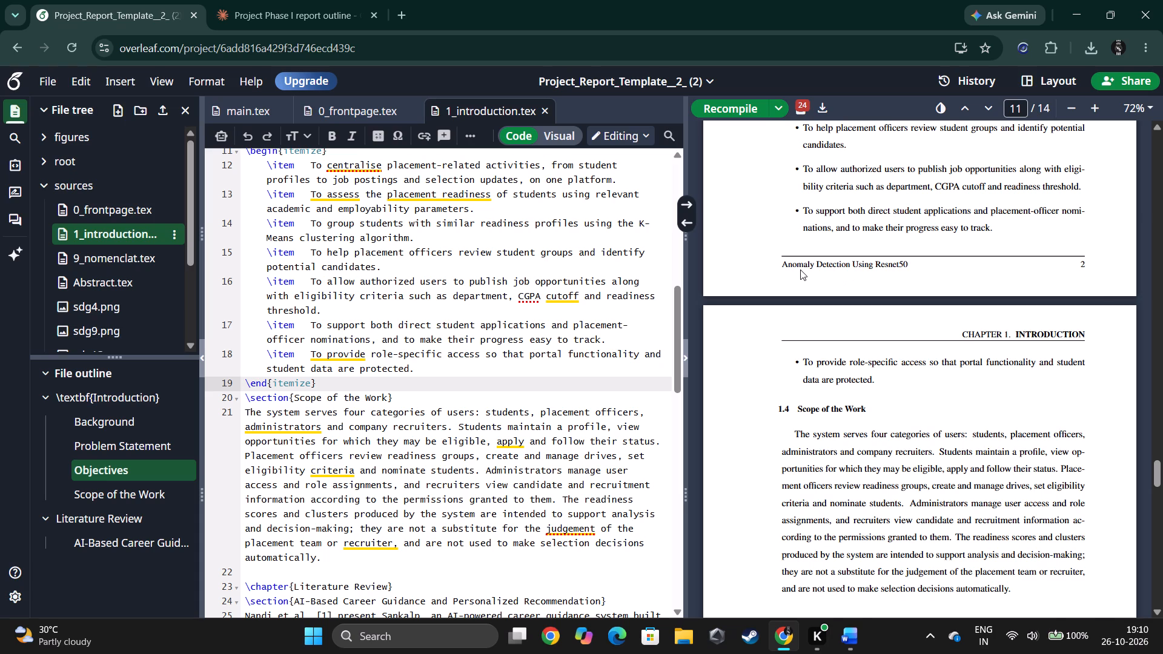
triple_click(798, 266)
click(798, 266)
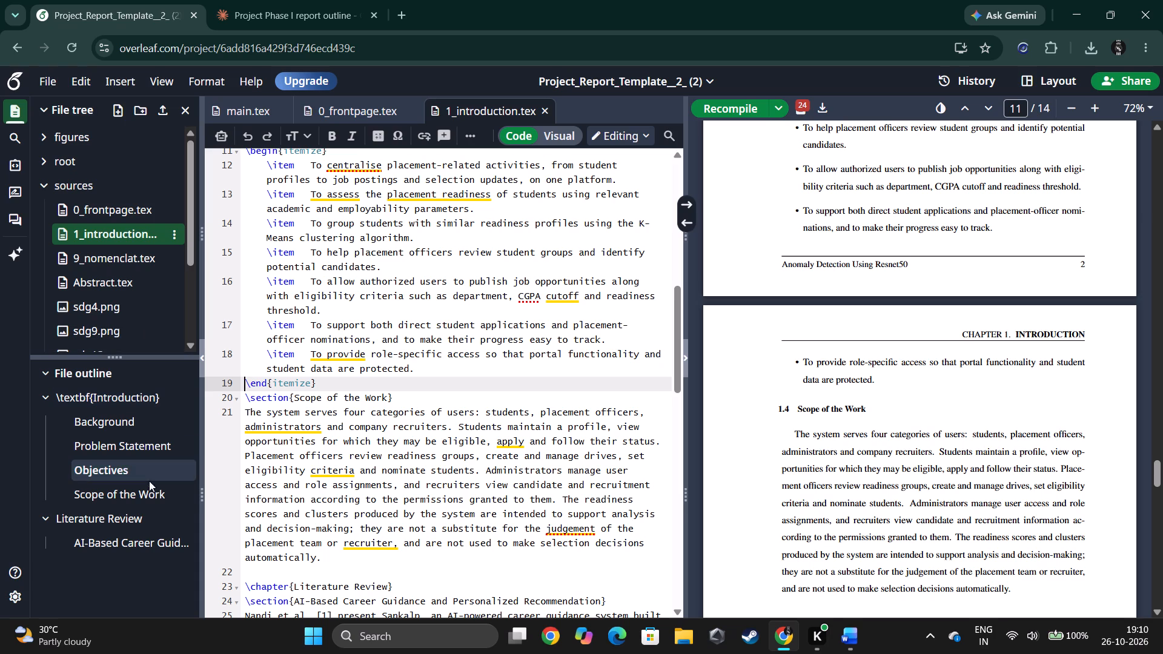
Look through 0_frontpage.tex and the main.tex preamble for the code that defines the page footer text.
scroll(115, 423, up, 1)
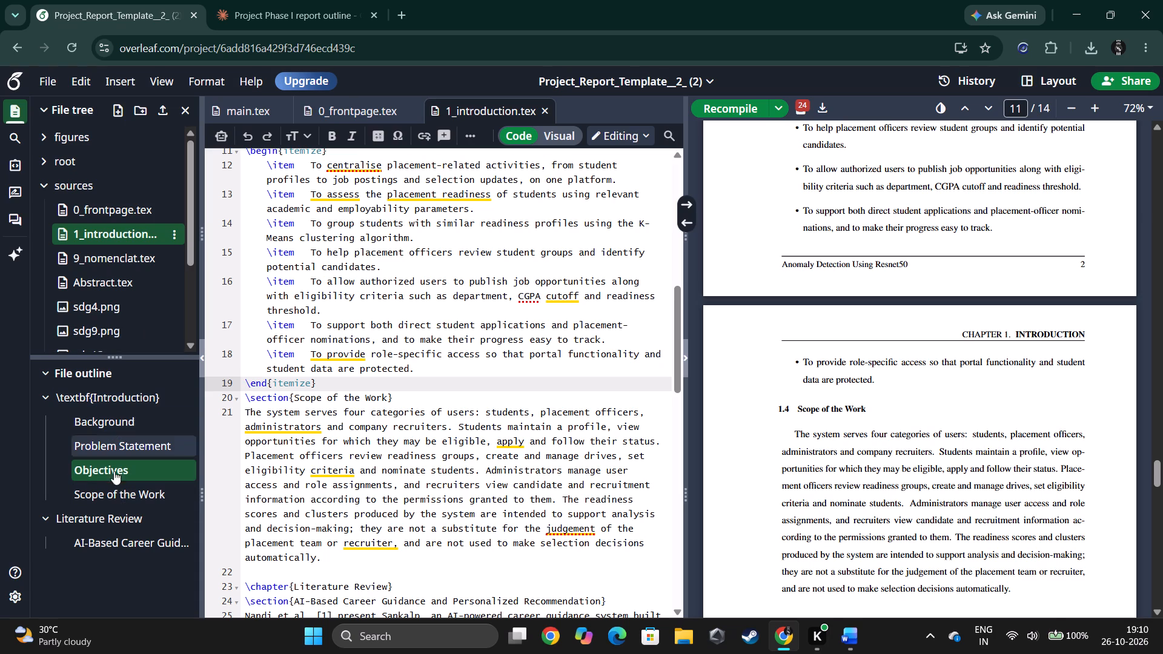
click(125, 220)
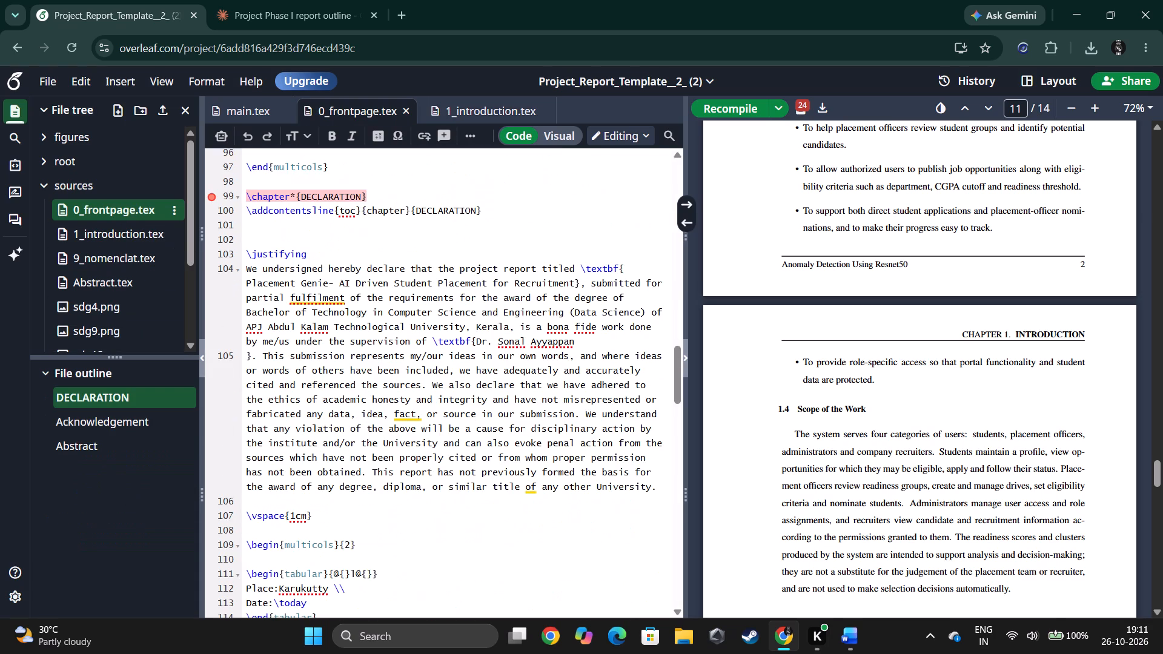
scroll(96, 257, down, 2)
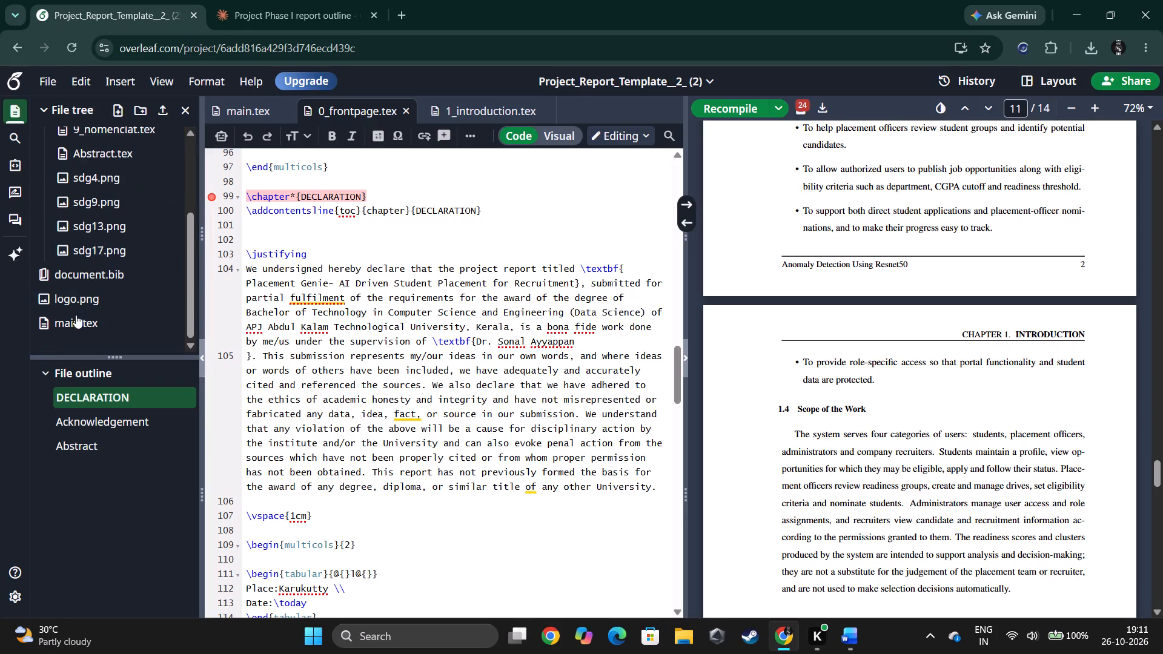
click(75, 316)
scroll(400, 359, down, 1)
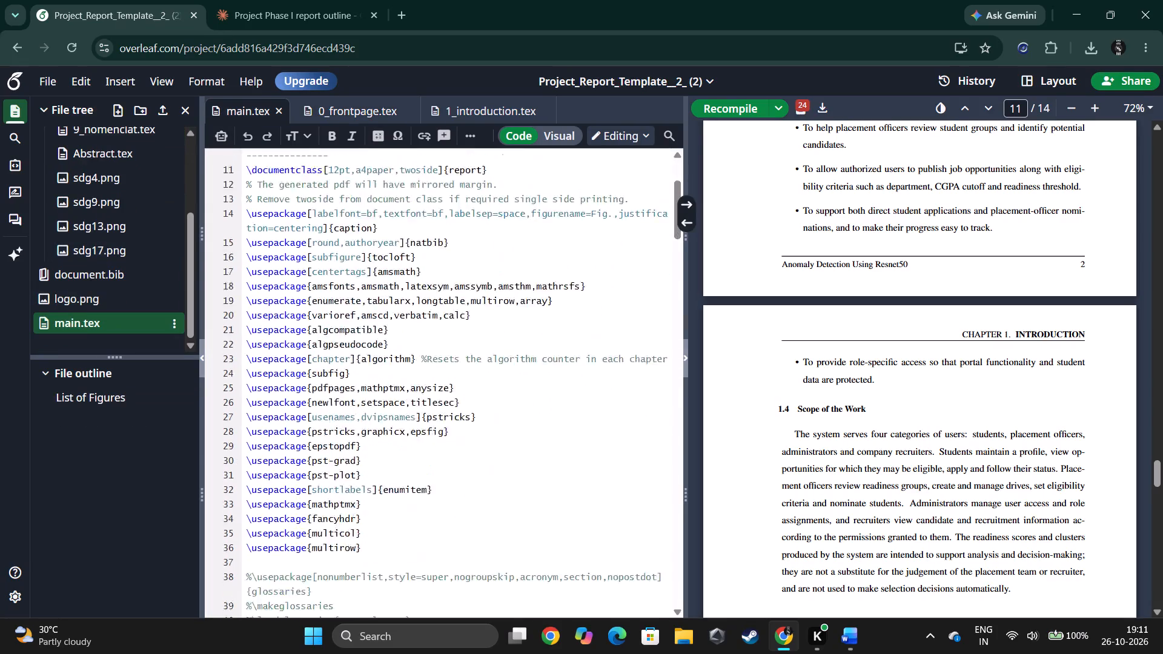
scroll(400, 359, down, 4)
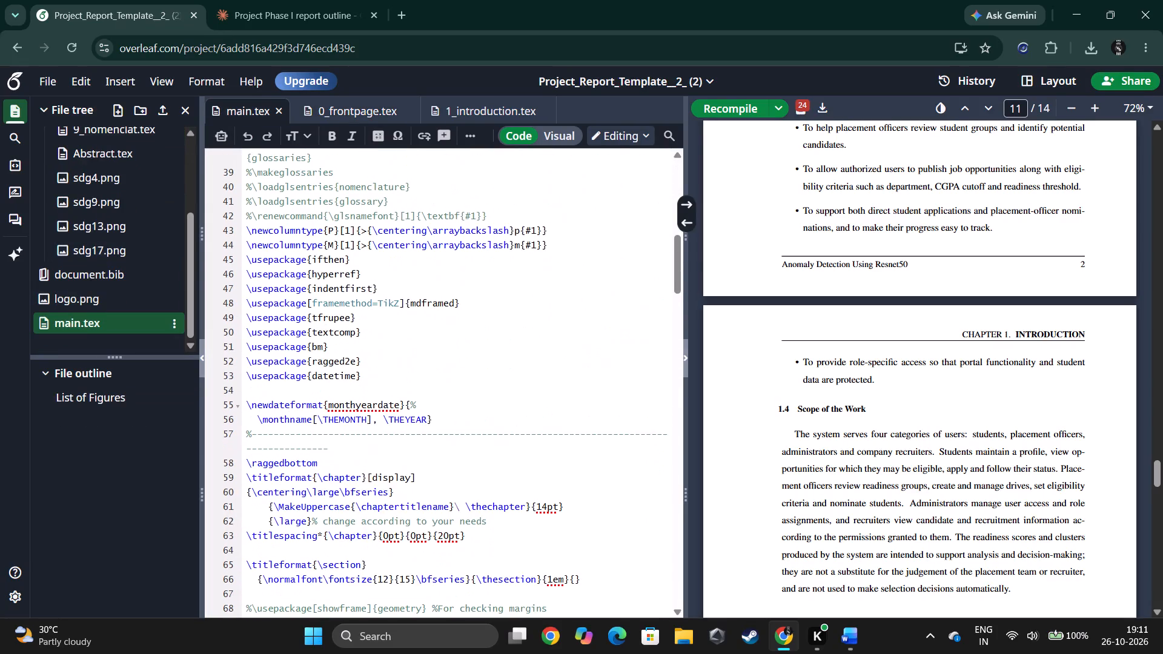
scroll(400, 359, down, 4)
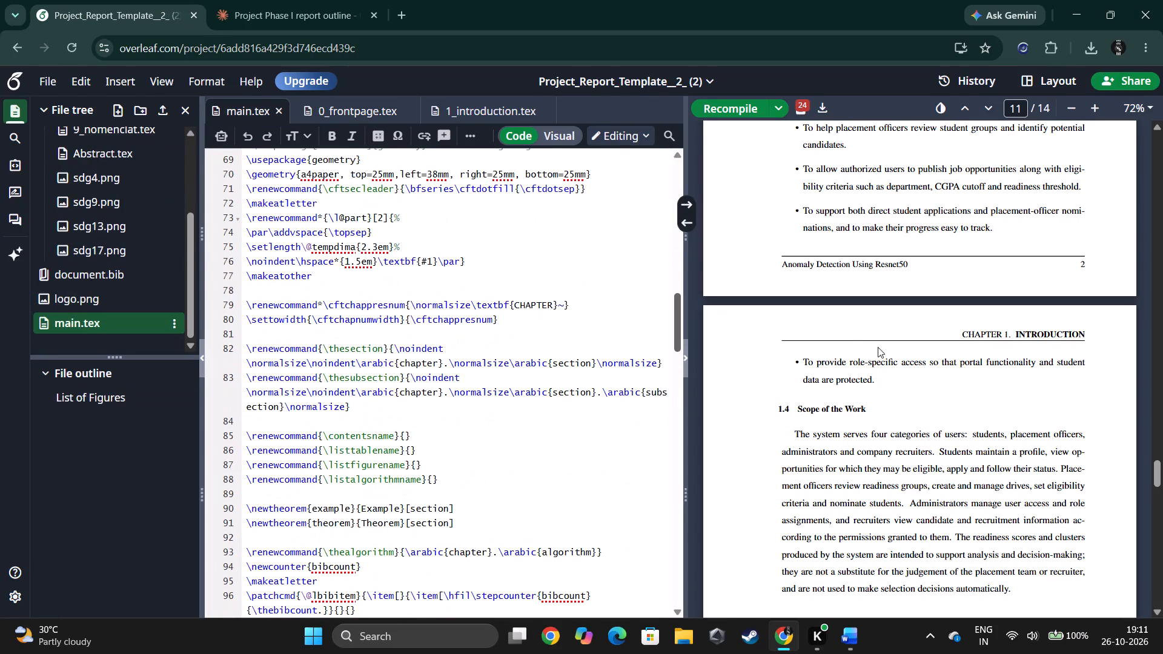
Try again to jump to the source of the footer text and page number from the PDF preview.
double_click(844, 265)
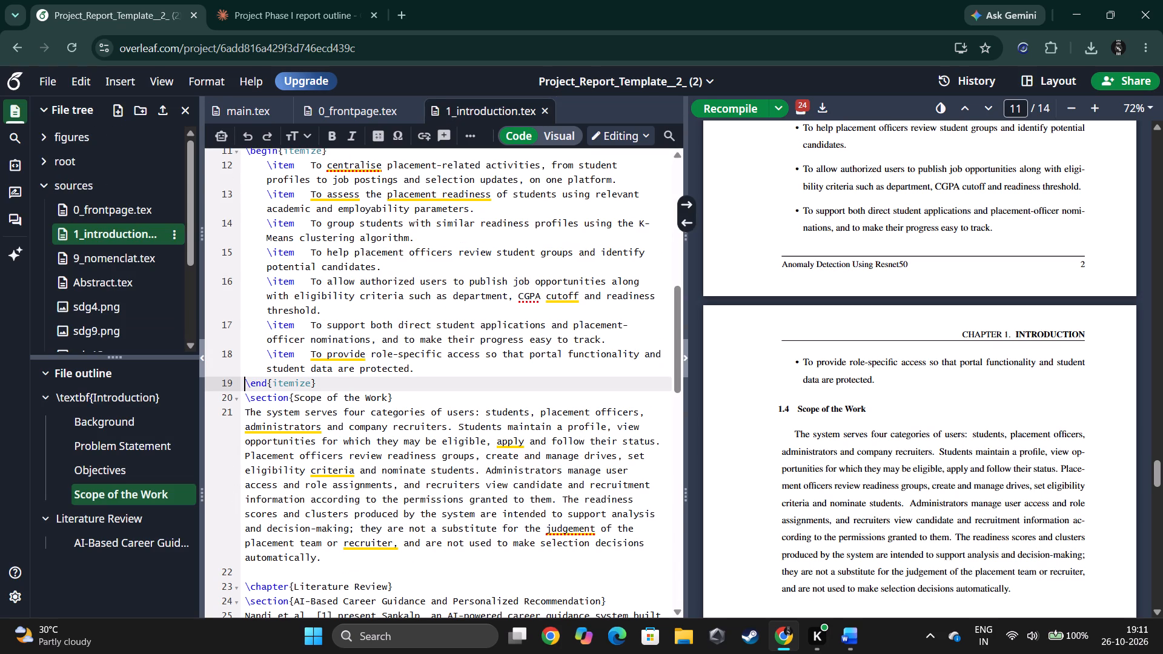
double_click(1084, 264)
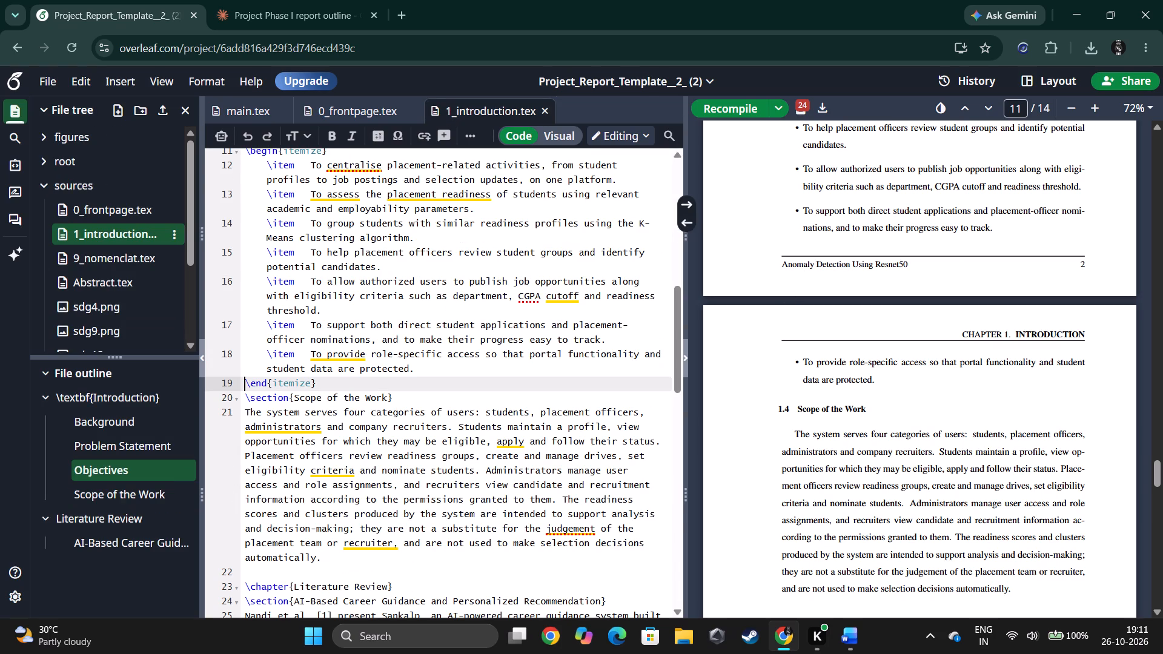
double_click(1082, 262)
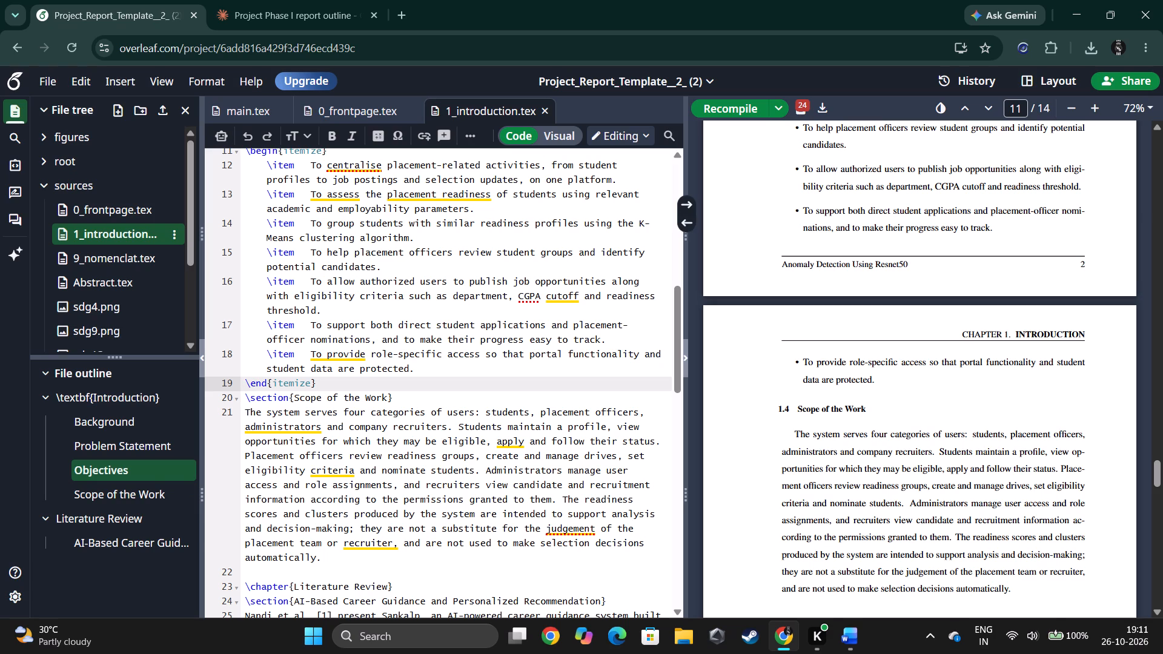
In main.tex, find the \fancyfoot[L] line and delete its "Anomaly Detection Using Resnet50" text.
scroll(128, 245, down, 2)
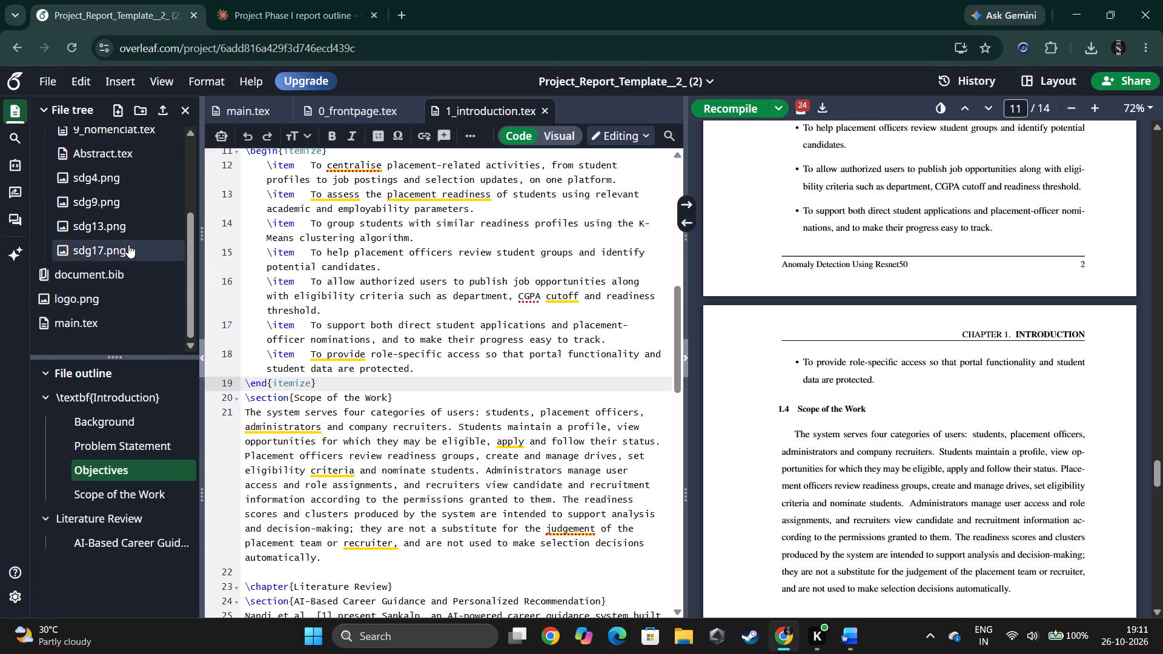
click(119, 226)
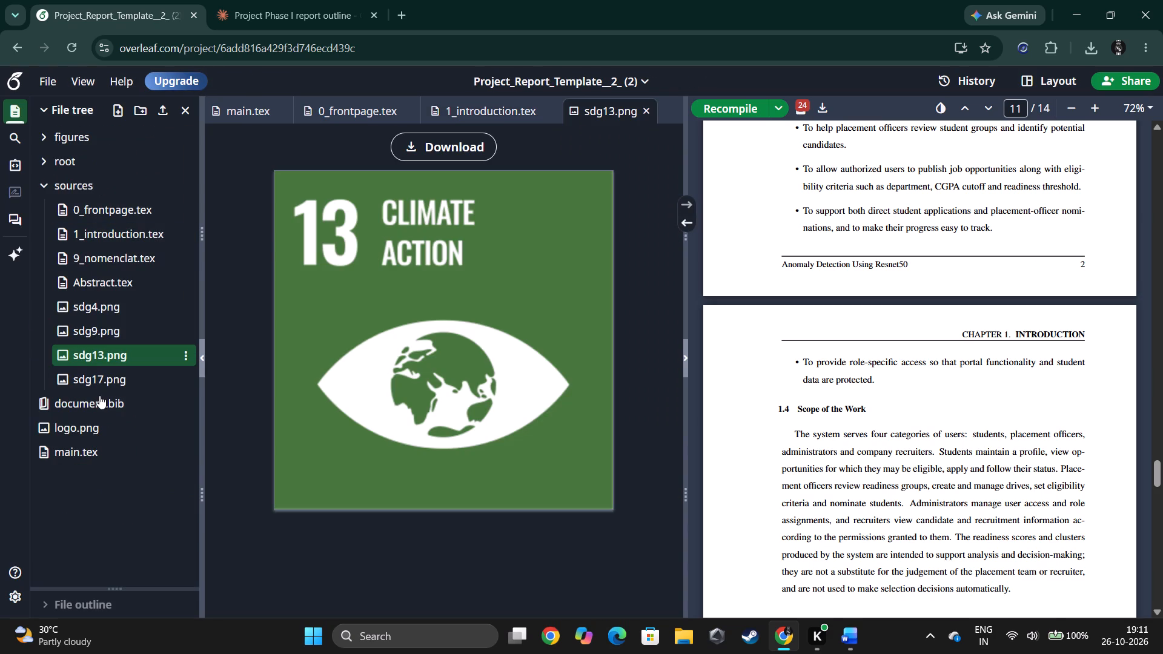
click(85, 440)
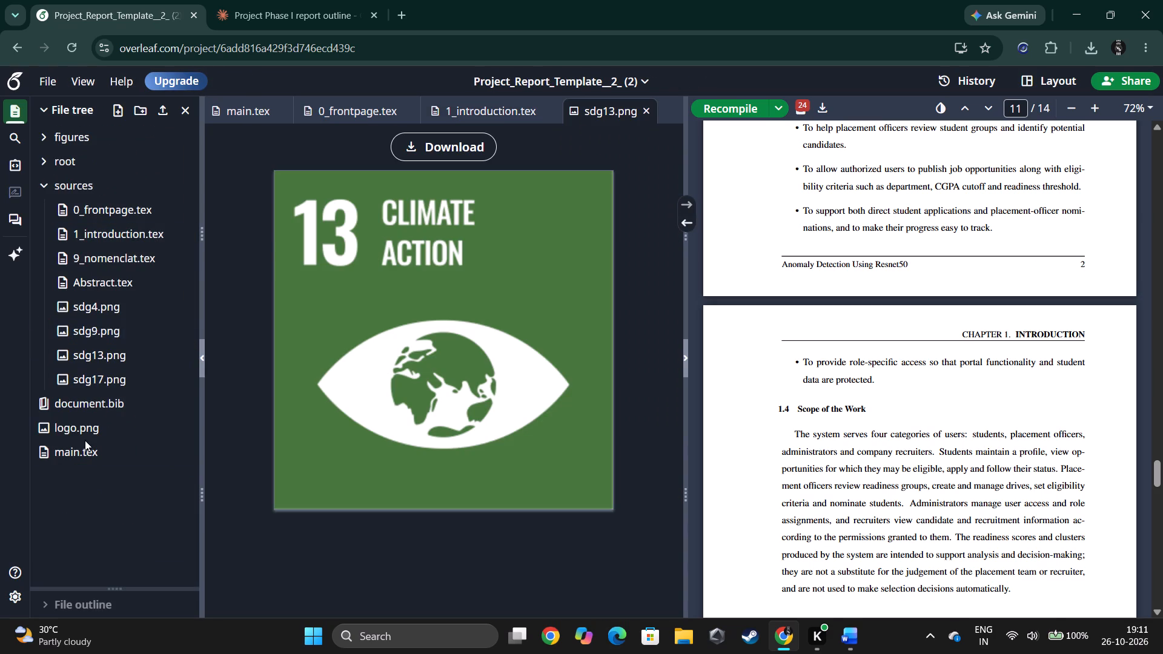
click(84, 447)
scroll(461, 357, down, 3)
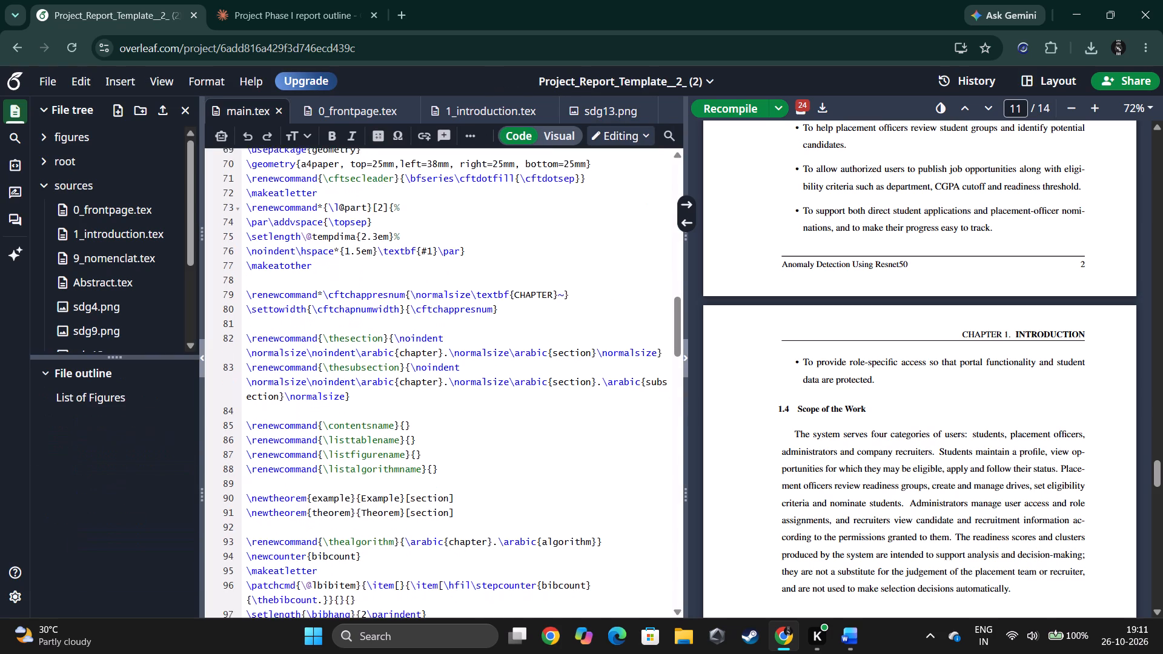
scroll(461, 357, down, 5)
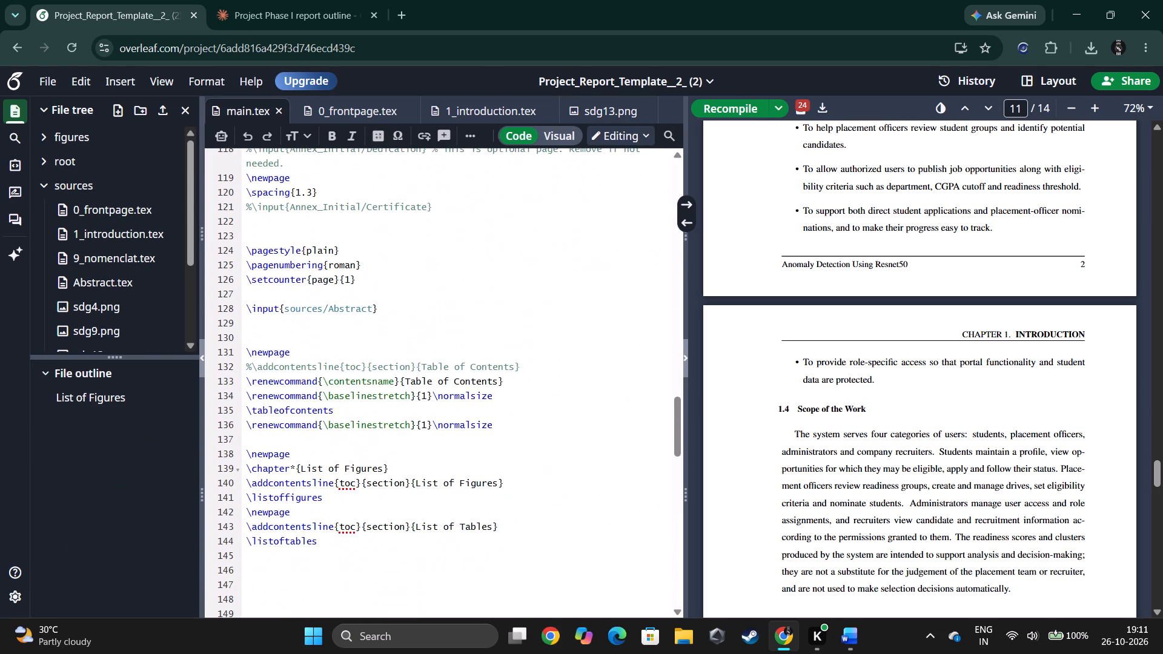
scroll(461, 357, down, 5)
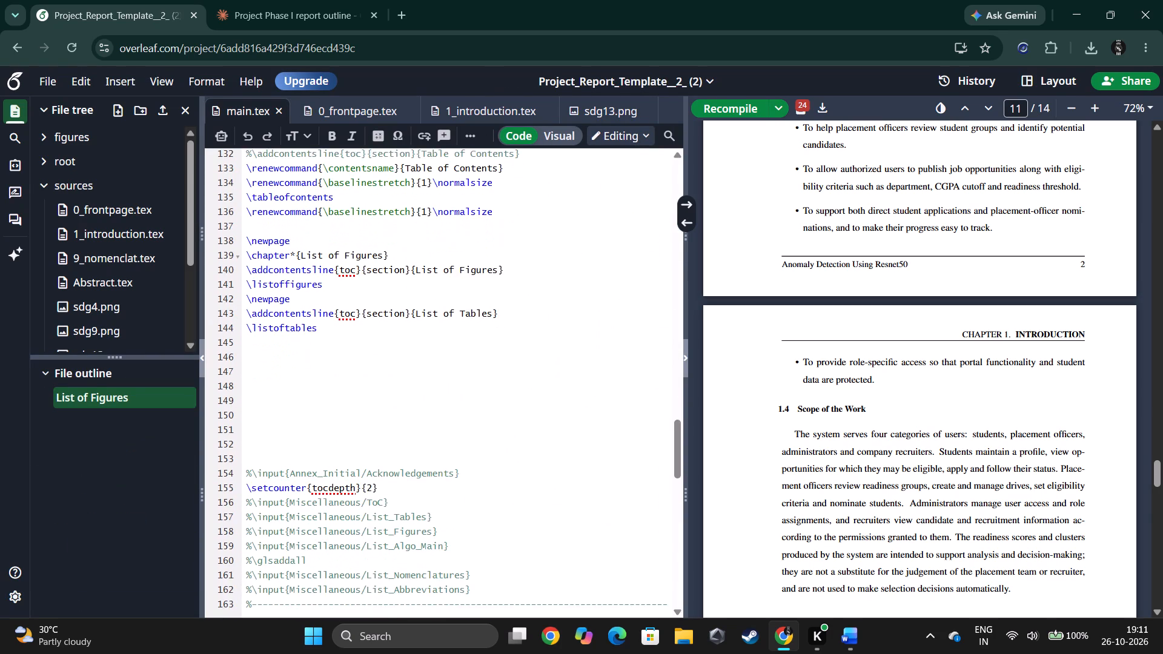
scroll(461, 357, down, 2)
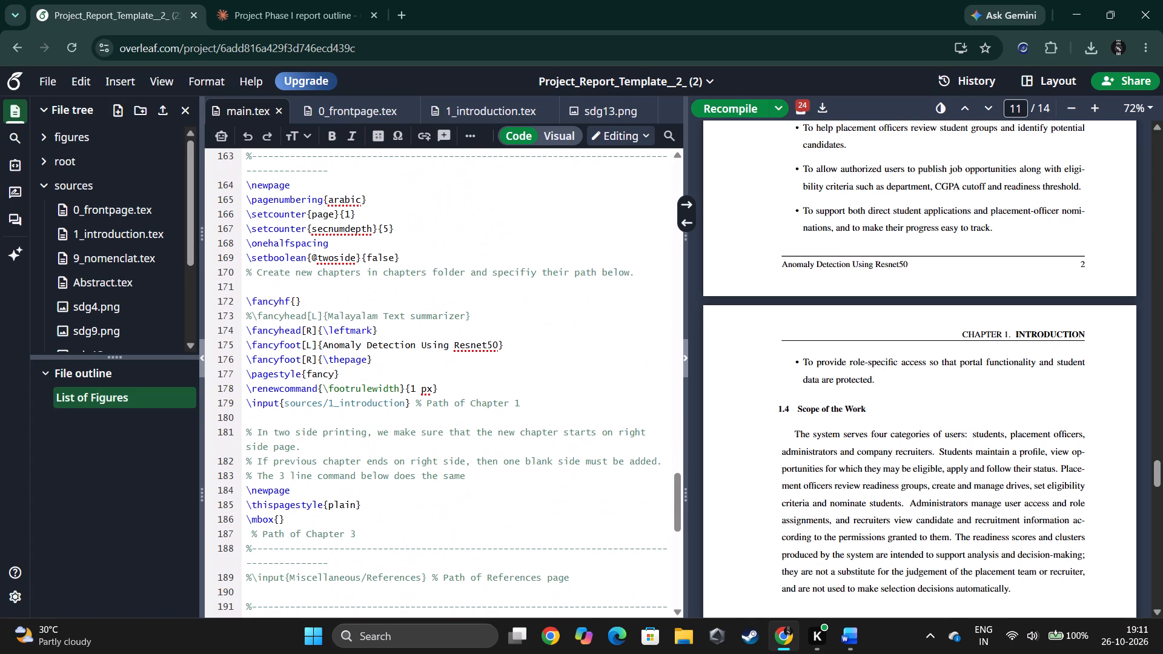
drag(499, 345, 326, 343)
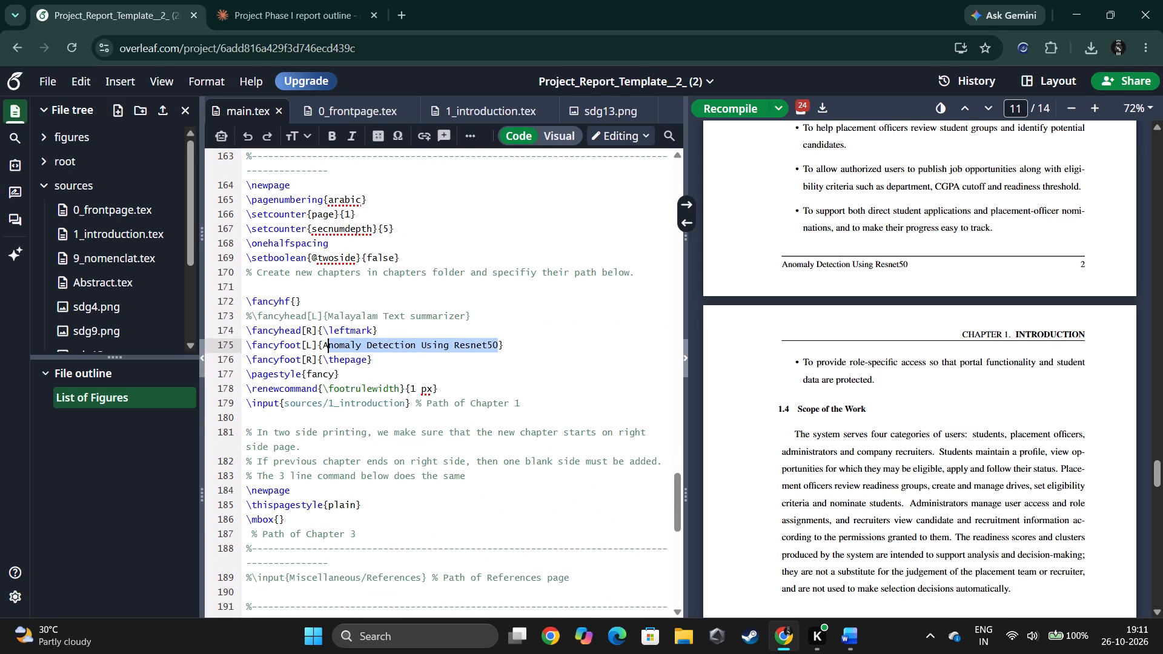
drag(326, 343, 325, 342)
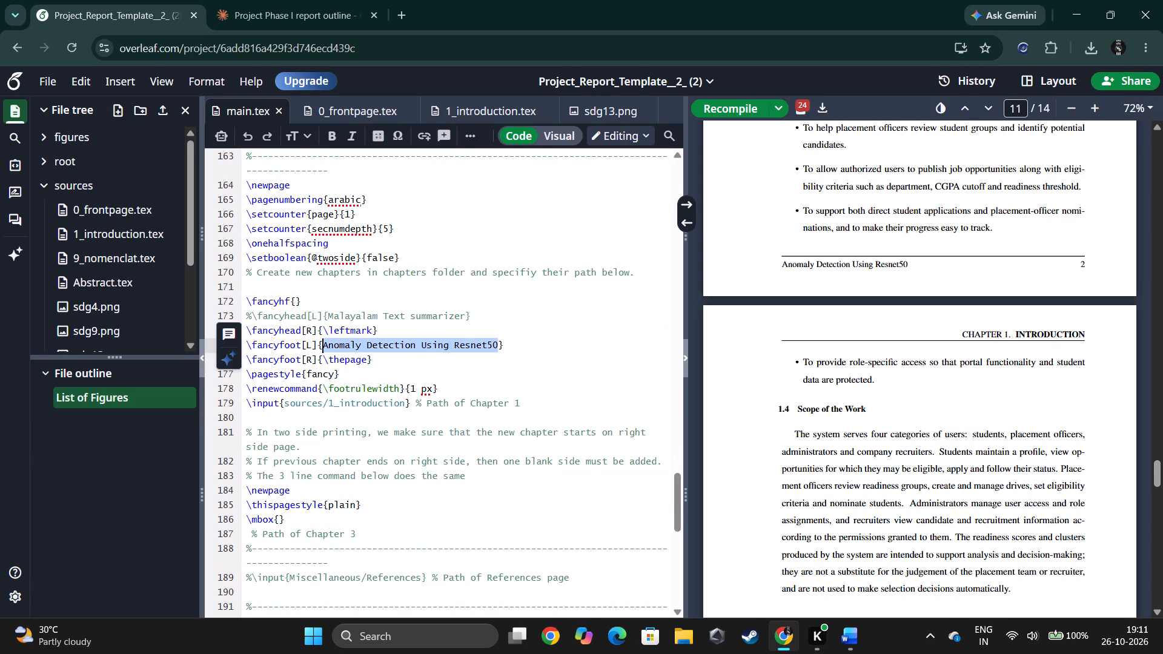
key(BackSpace)
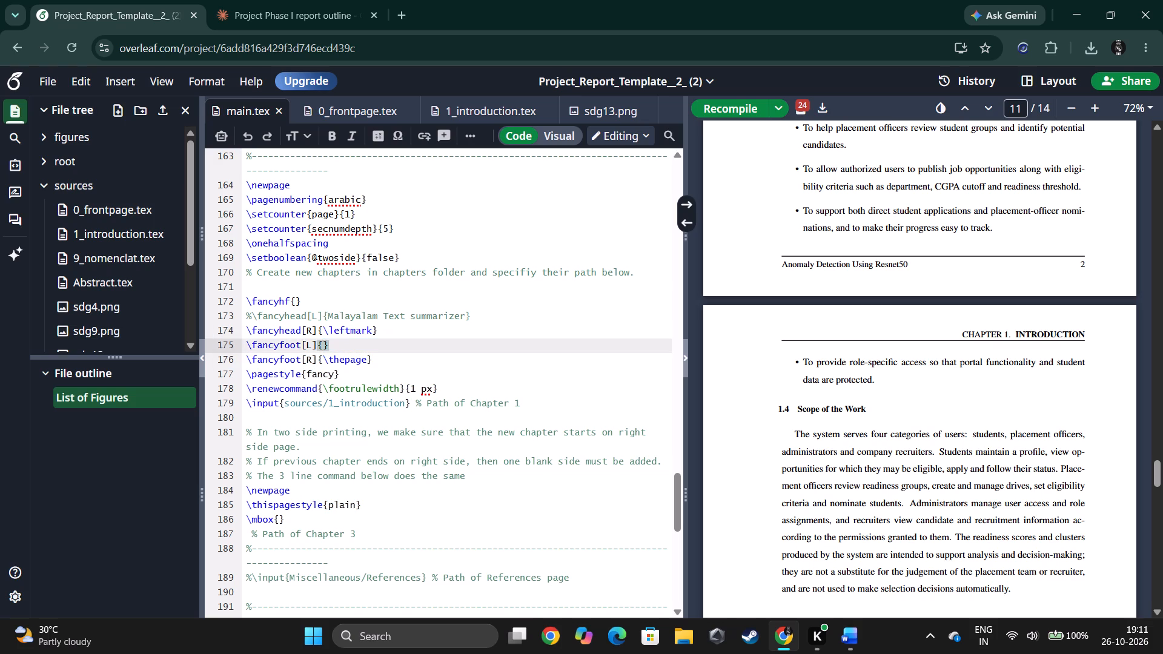
Copy the report title "Placement Genie- AI Driven Student Placement for Recruitmen" from the title page in the PDF preview.
scroll(928, 199, up, 17)
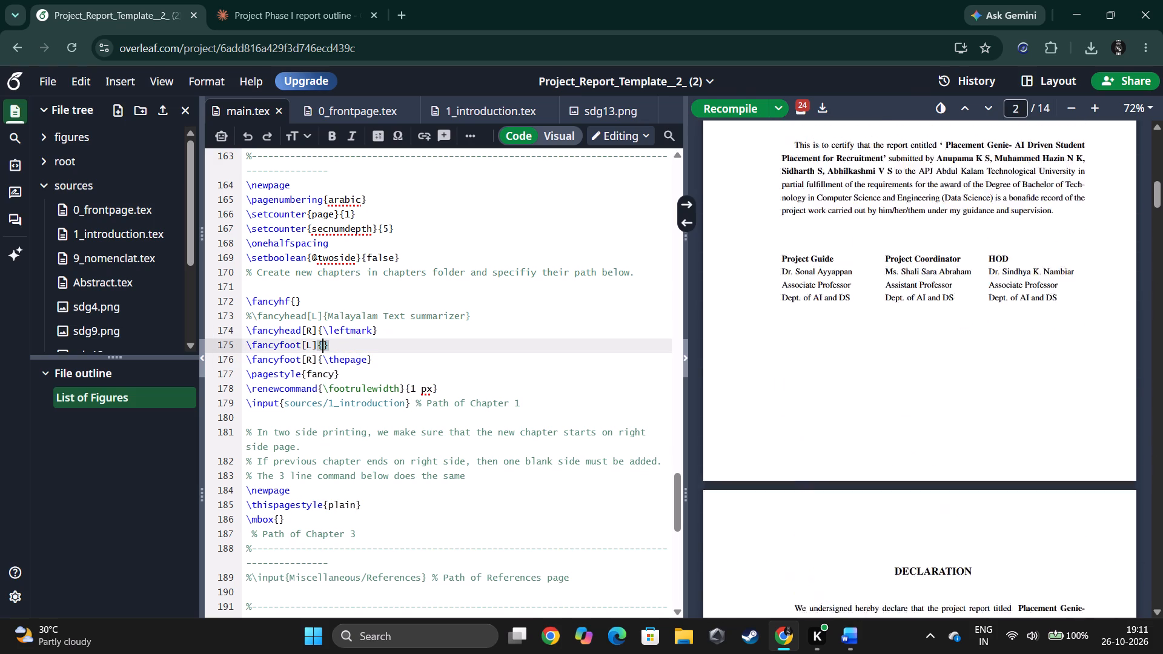
scroll(928, 199, up, 6)
drag(1049, 205, 1021, 196)
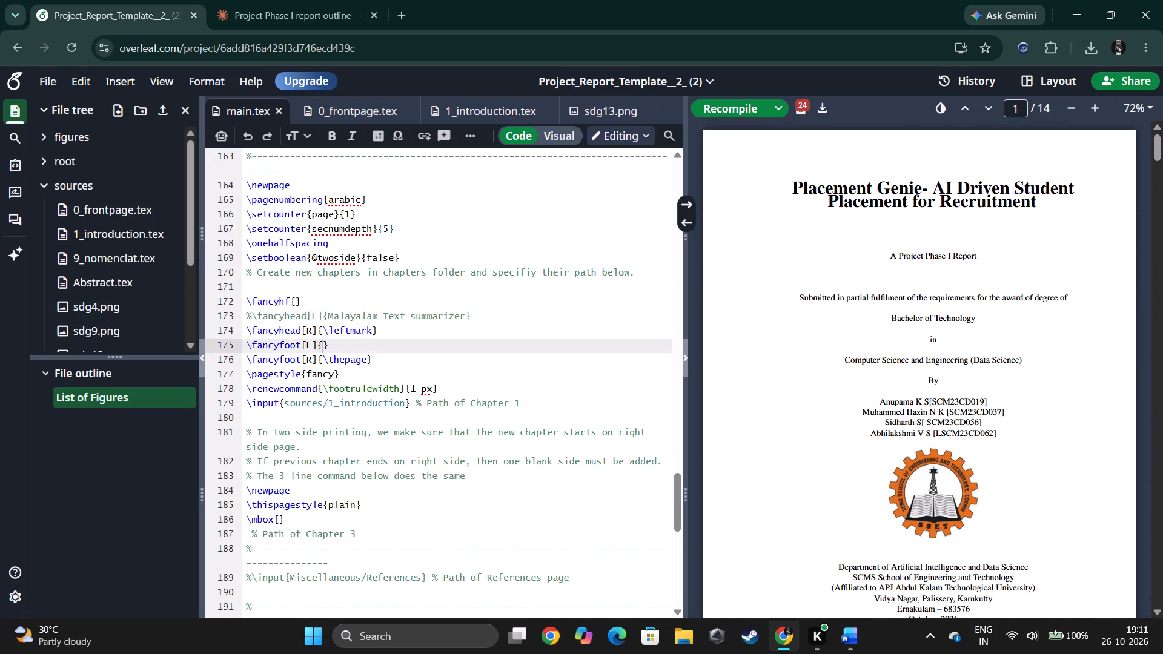
drag(1021, 196, 780, 188)
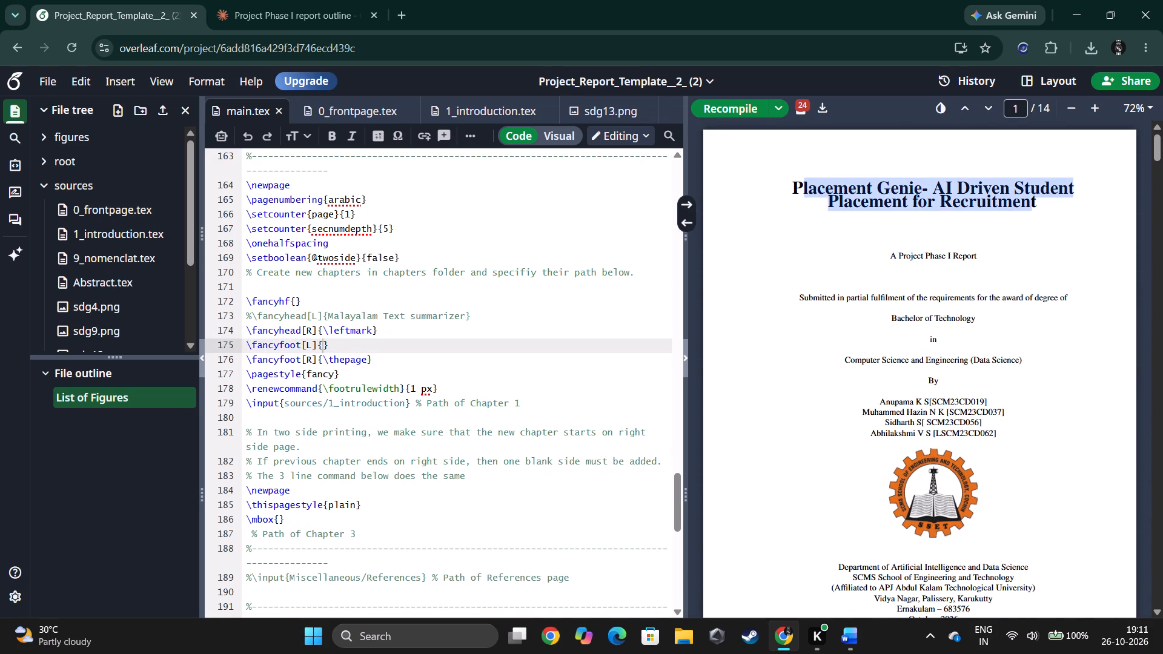
click(1044, 200)
drag(1044, 200, 821, 168)
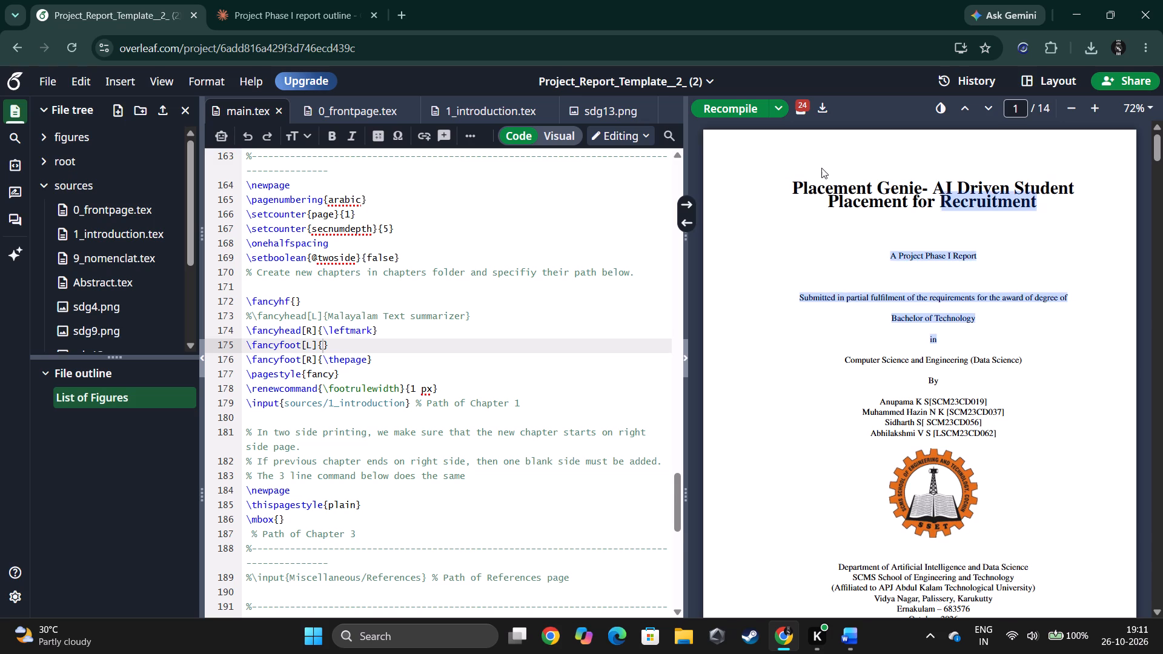
drag(821, 168, 803, 189)
click(1036, 202)
drag(1042, 202, 779, 183)
key(ctrl+c)
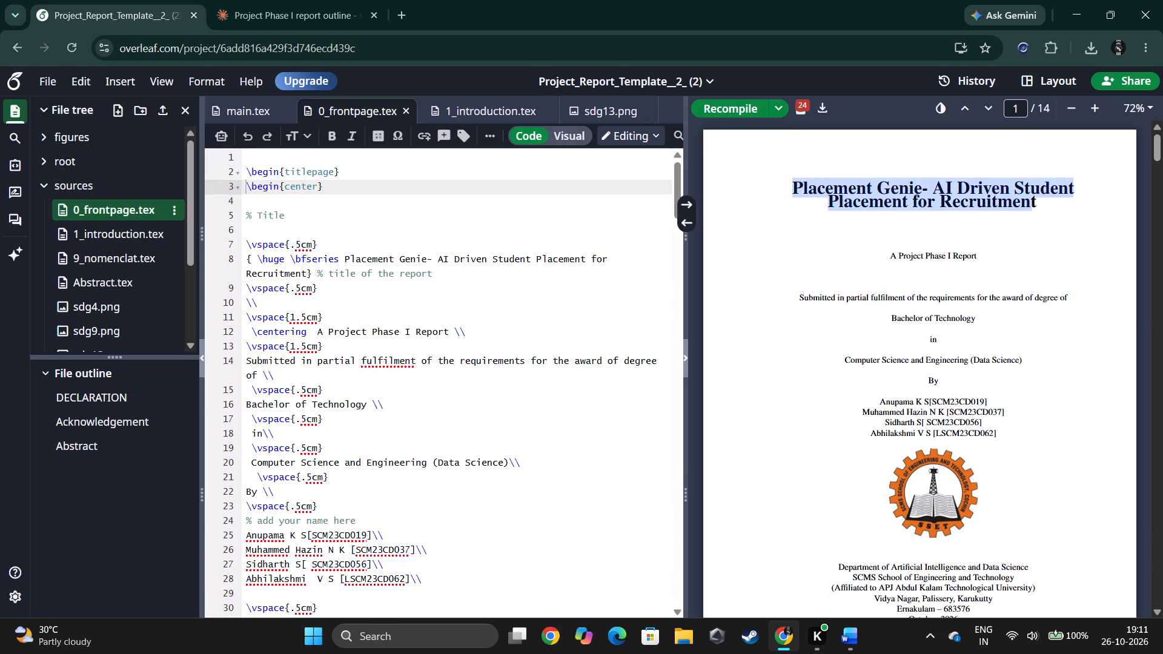
Paste the copied title into the empty \fancyfoot[L] braces in main.tex and recompile the report.
scroll(336, 369, down, 1)
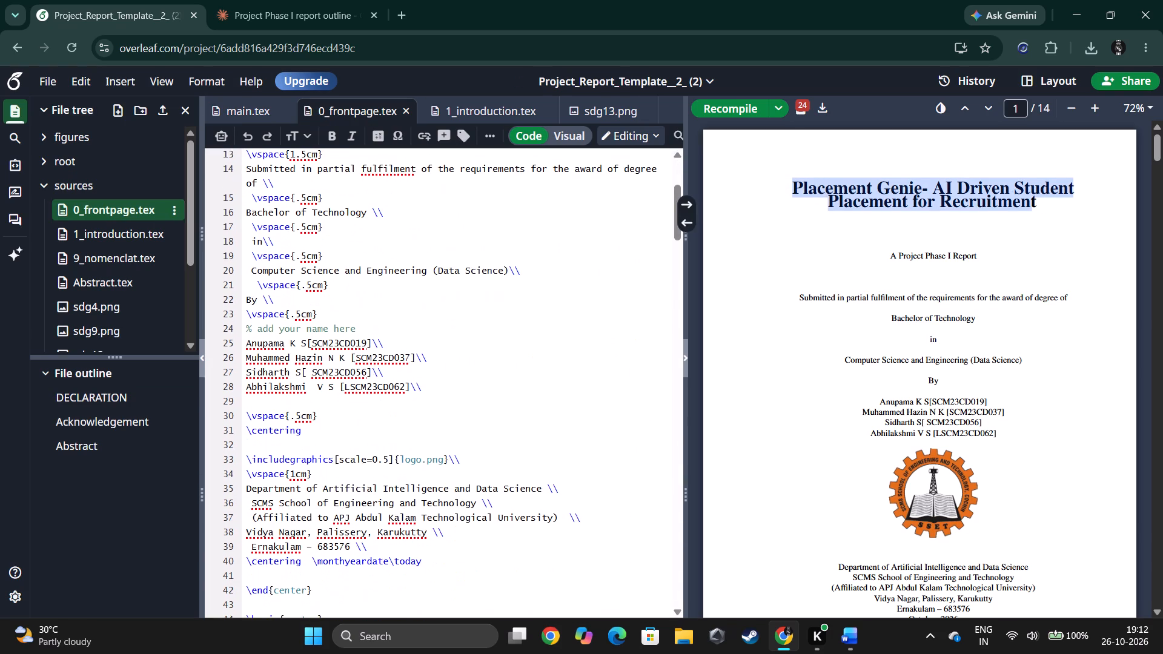
scroll(336, 369, down, 1)
scroll(159, 256, down, 4)
click(88, 313)
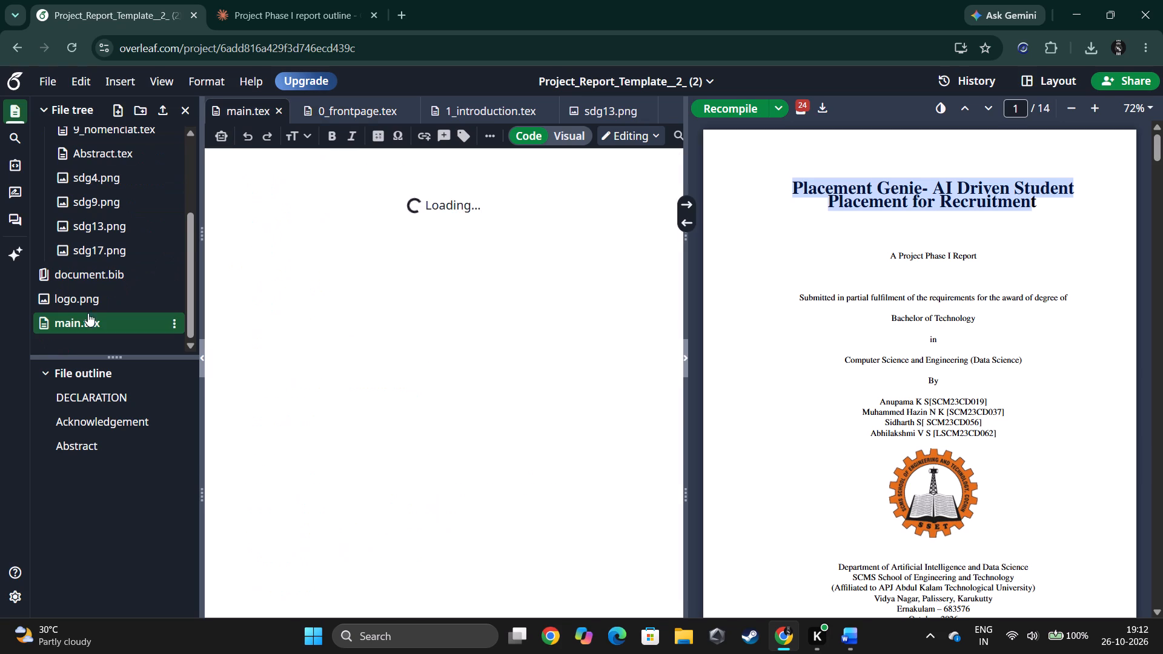
scroll(486, 439, down, 8)
scroll(486, 439, up, 5)
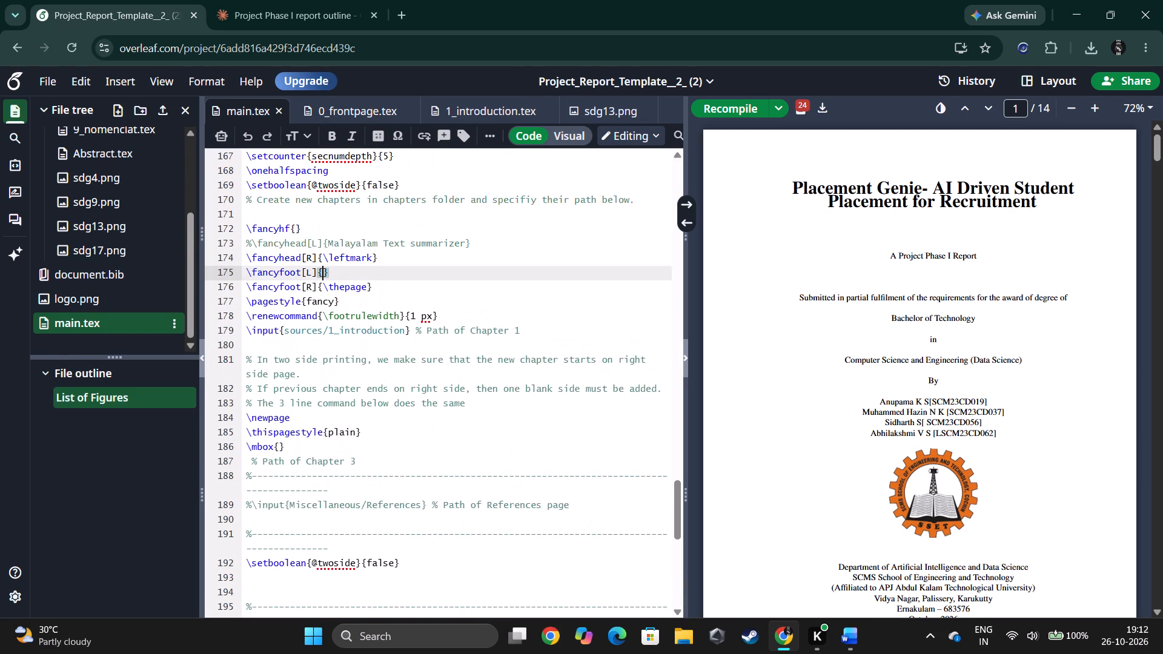
scroll(486, 439, up, 1)
key(ctrl+v)
key(ctrl+s)
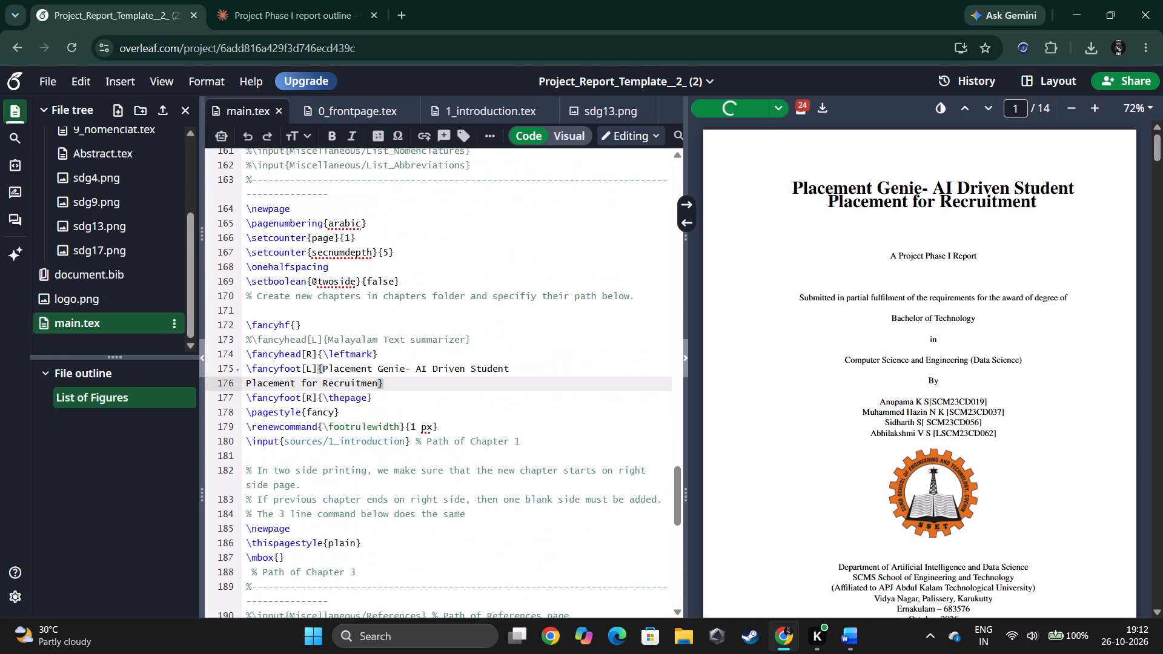
Check the page footers and the Introduction and Literature Review pages in the recompiled PDF preview.
scroll(920, 500, down, 9)
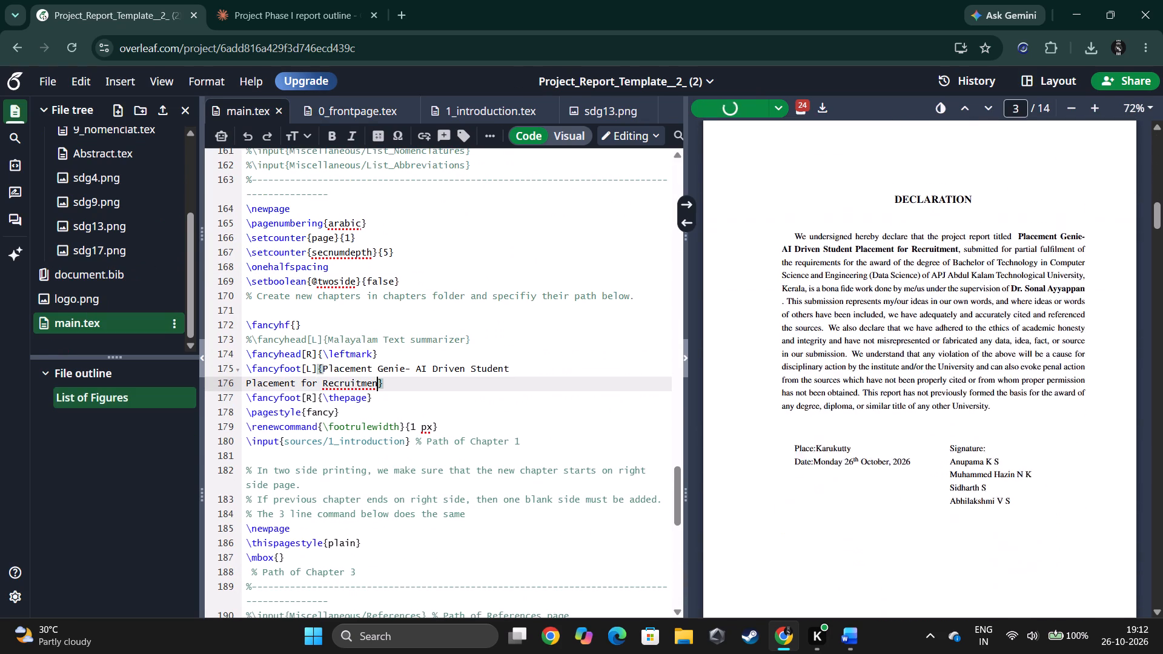
scroll(920, 500, down, 11)
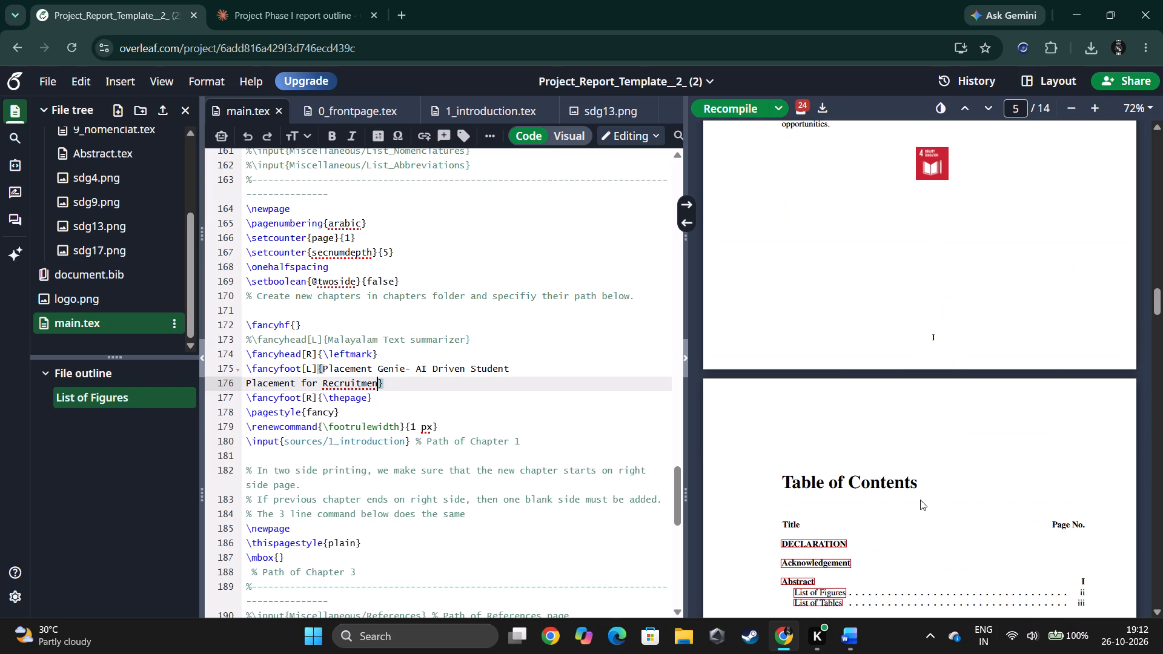
scroll(920, 500, down, 13)
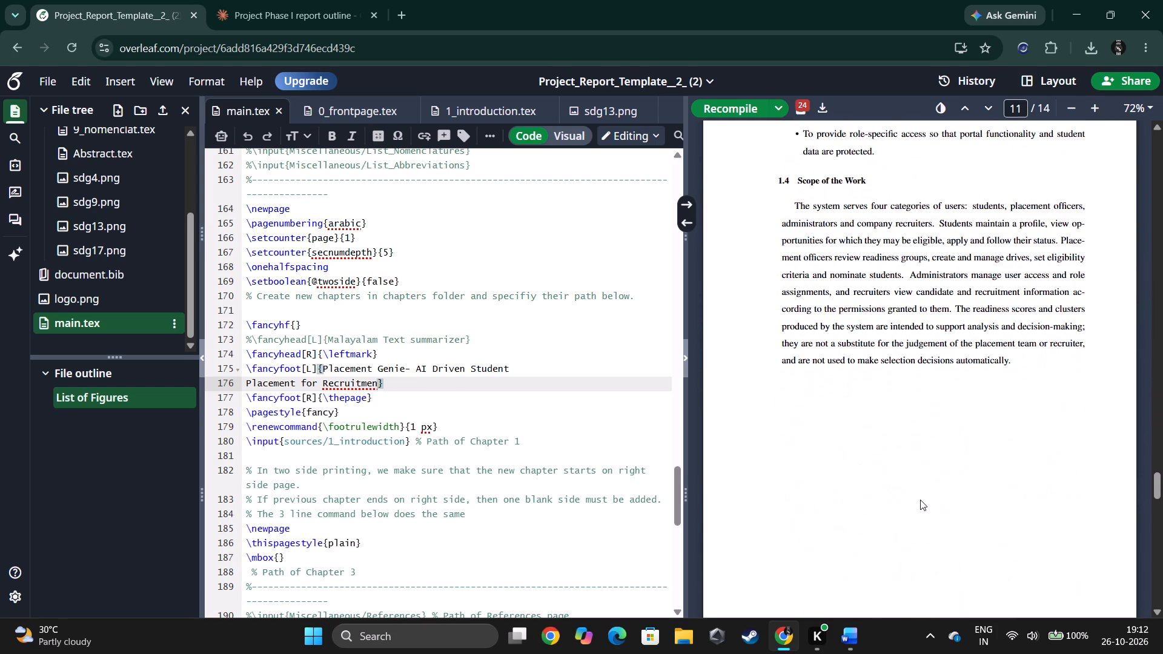
scroll(920, 500, up, 2)
scroll(920, 500, down, 1)
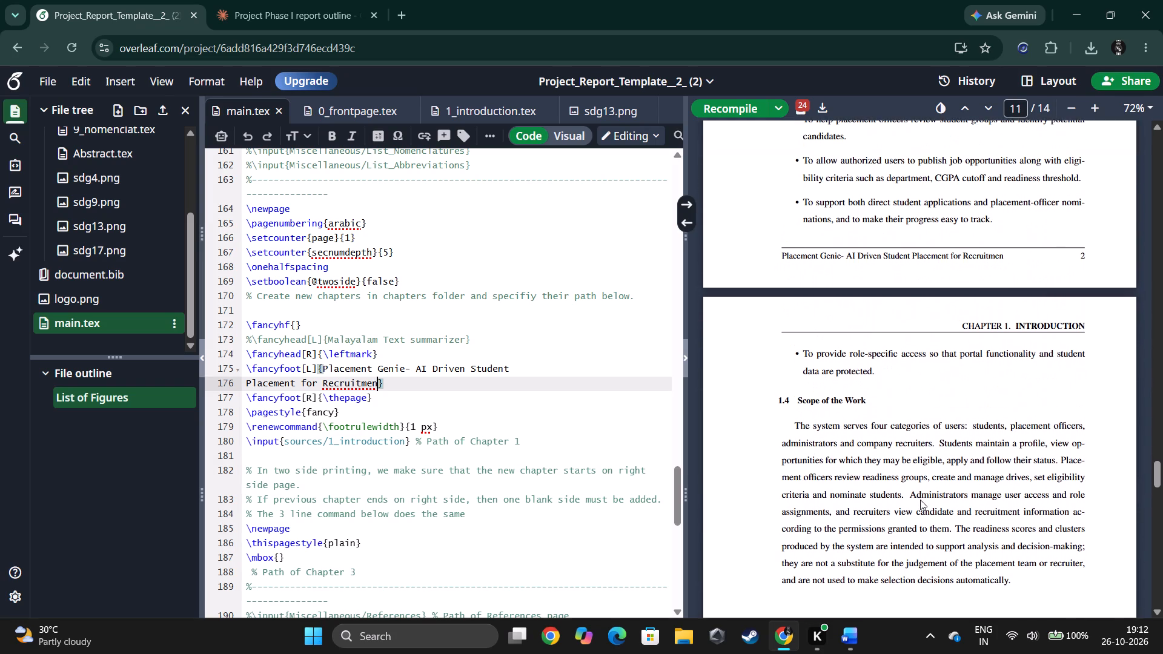
scroll(920, 500, down, 8)
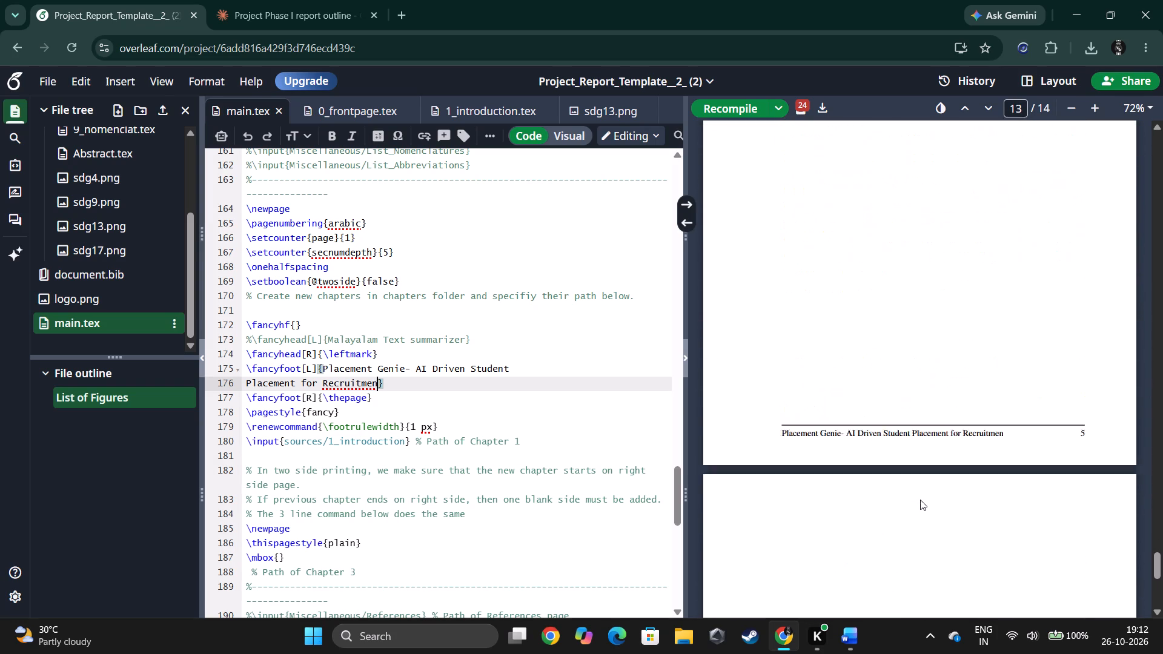
scroll(920, 500, down, 6)
scroll(920, 500, up, 3)
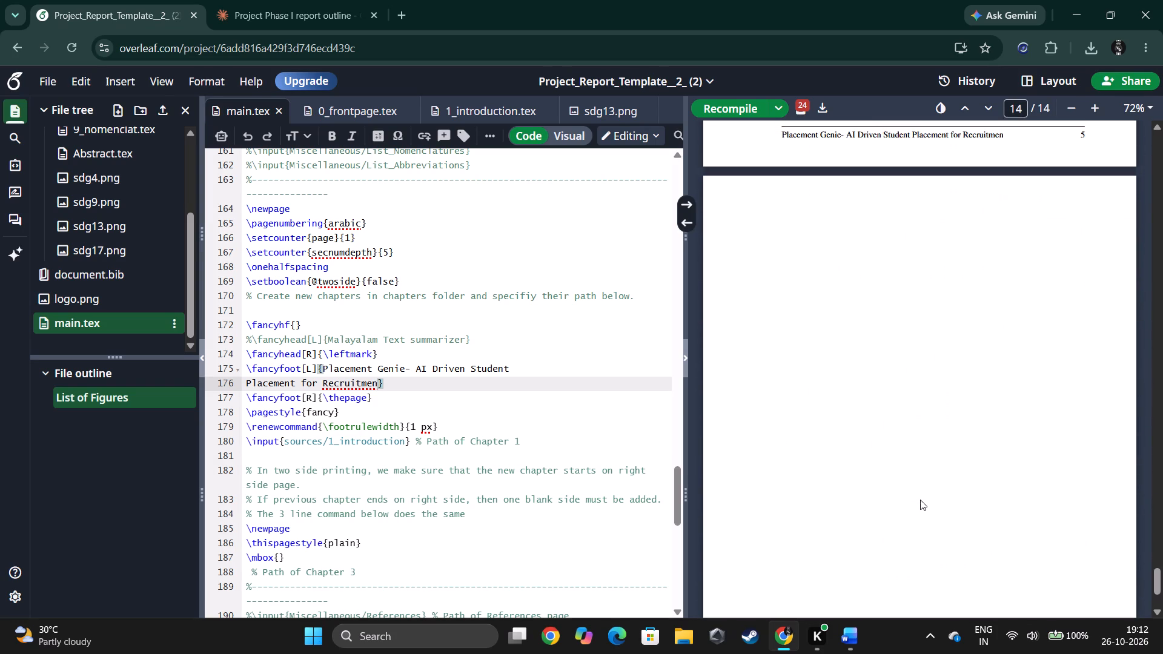
scroll(920, 500, up, 5)
scroll(920, 500, down, 1)
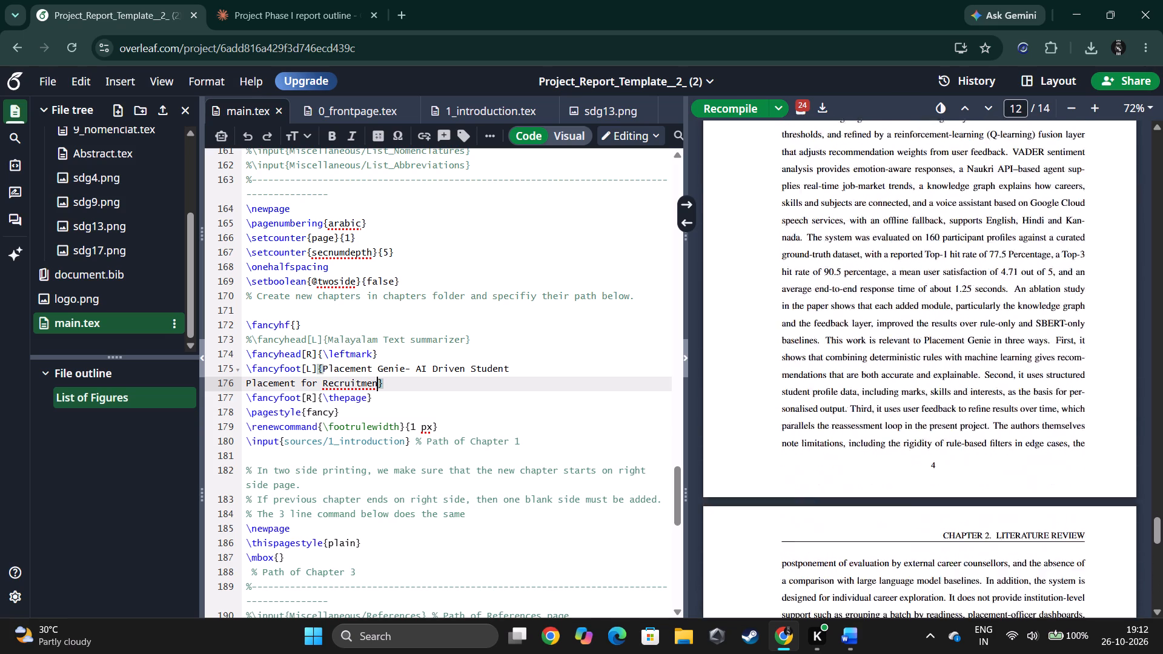
scroll(920, 500, down, 1)
scroll(920, 500, up, 1)
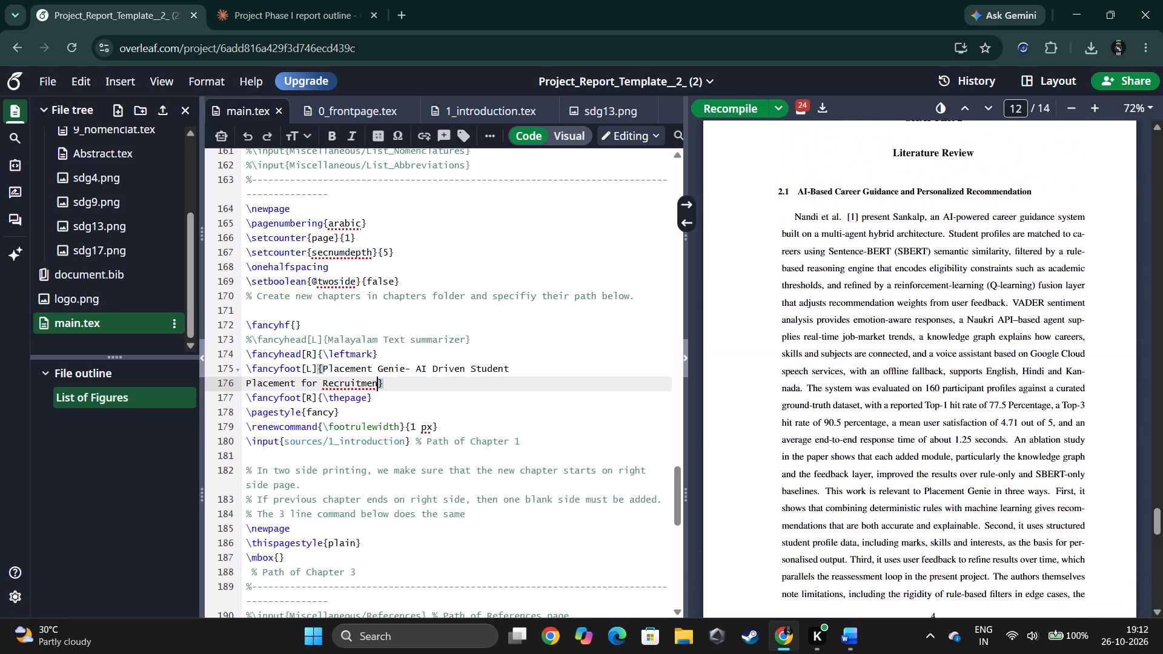
scroll(920, 500, up, 1)
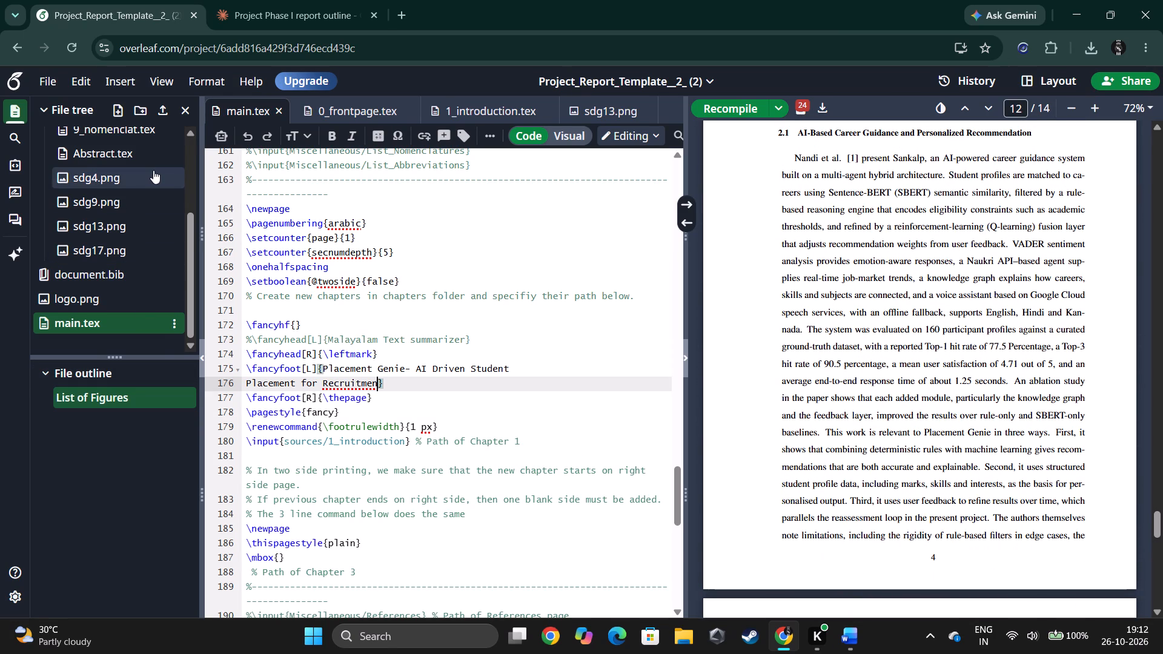
In 1_introduction.tex, delete the Literature Review text from "of 77.5 Percentage" through "about 1.25 seconds" and recompile.
scroll(110, 272, up, 1)
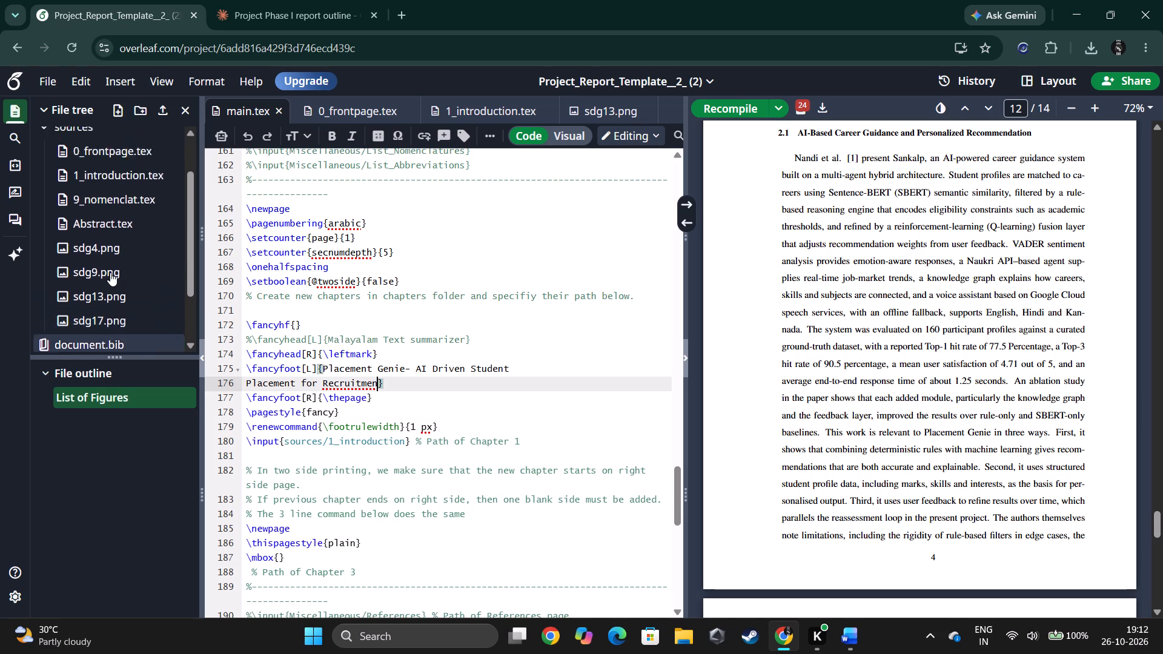
scroll(110, 272, up, 1)
click(128, 228)
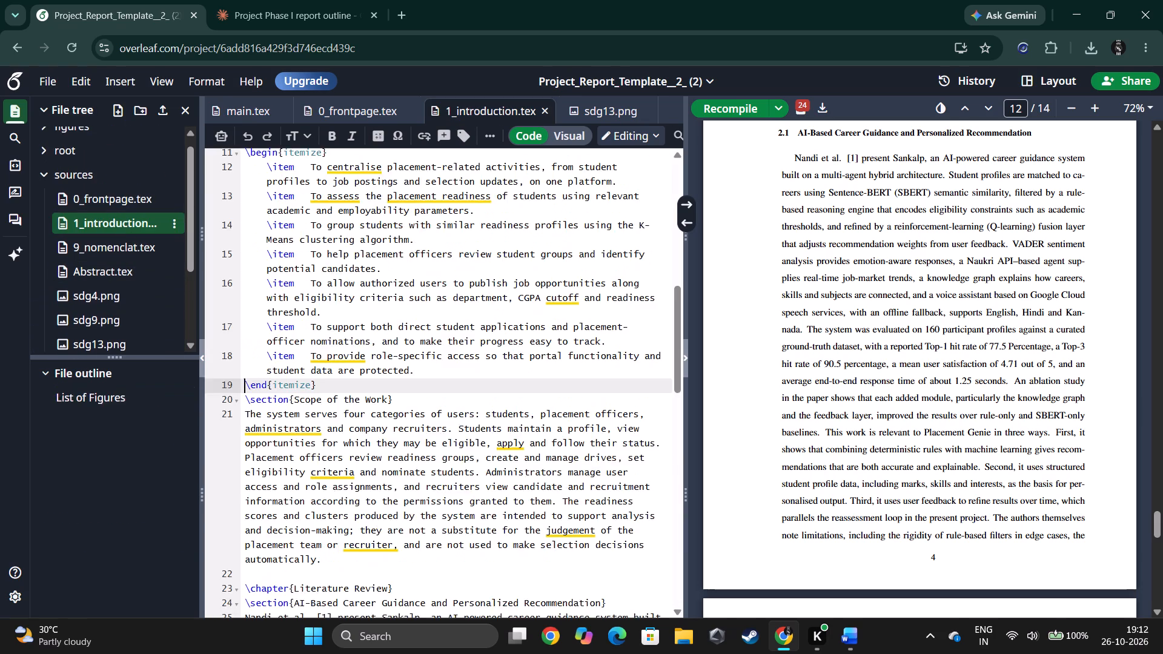
scroll(389, 382, down, 6)
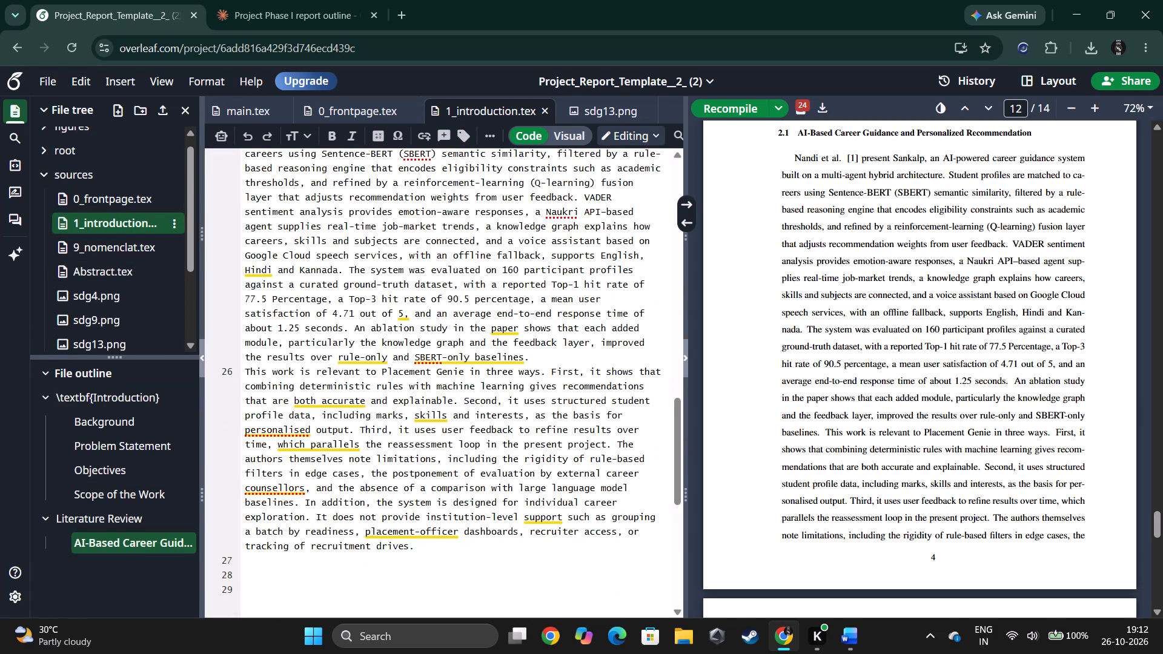
click(546, 354)
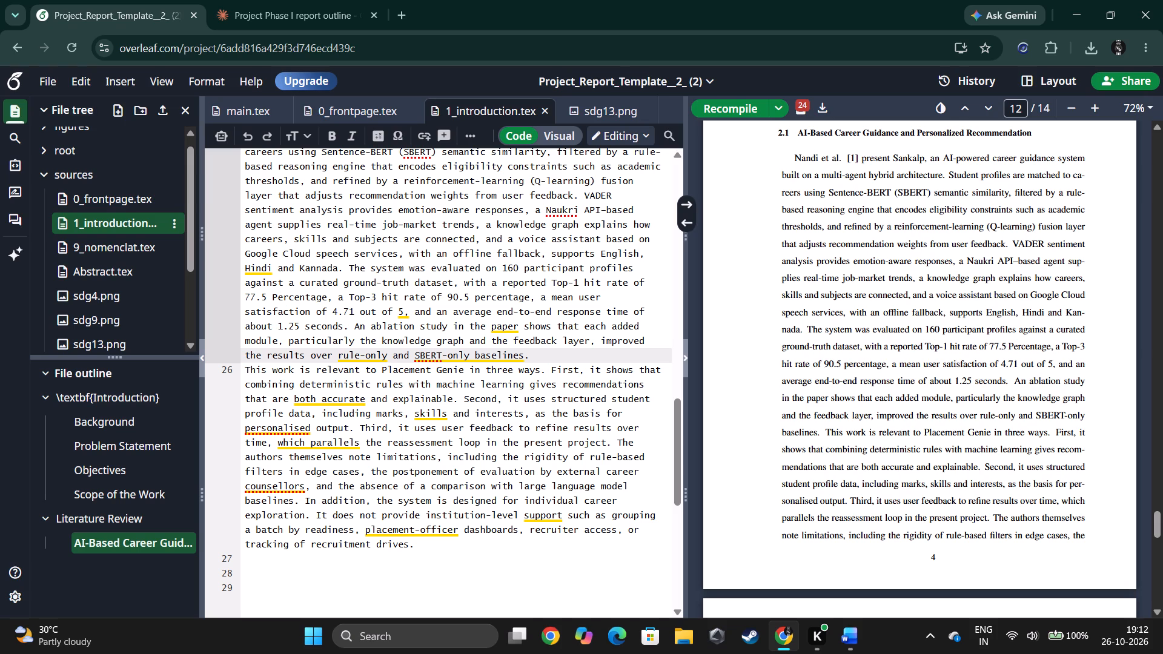
key(alt+Tab)
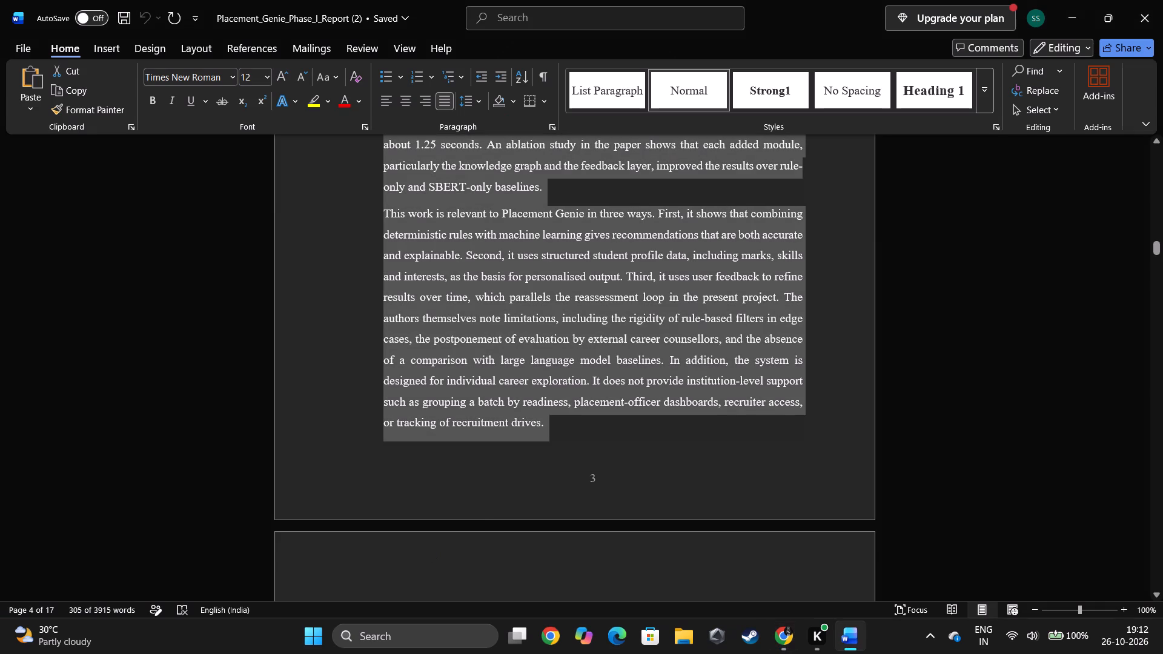
key(alt+Tab)
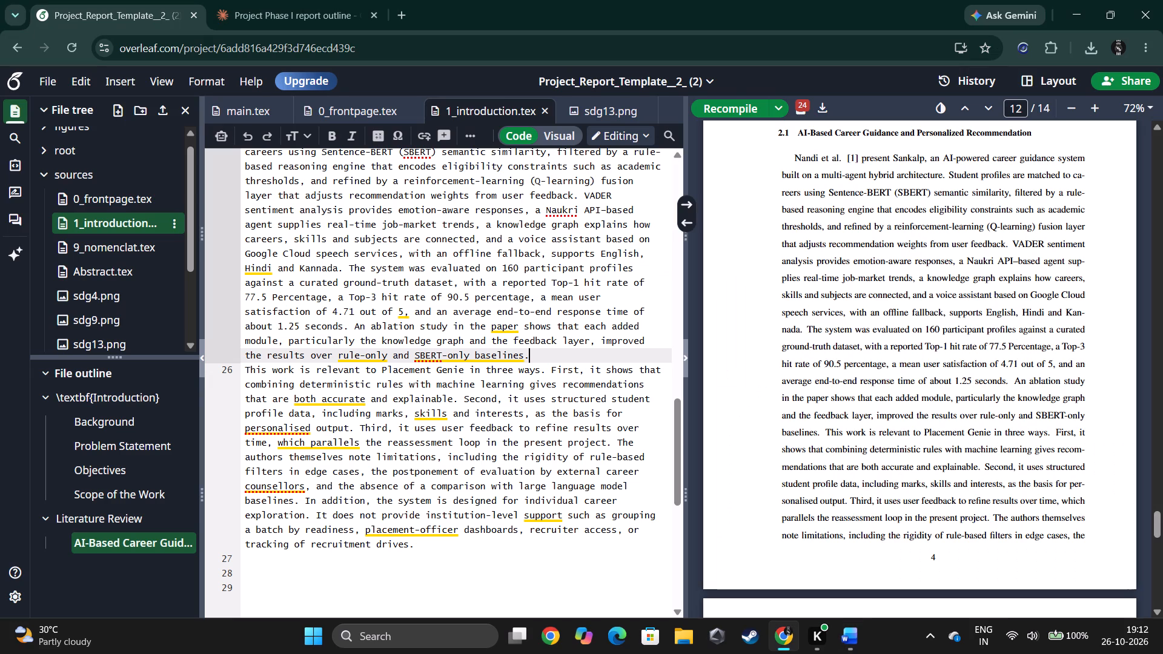
scroll(454, 423, up, 1)
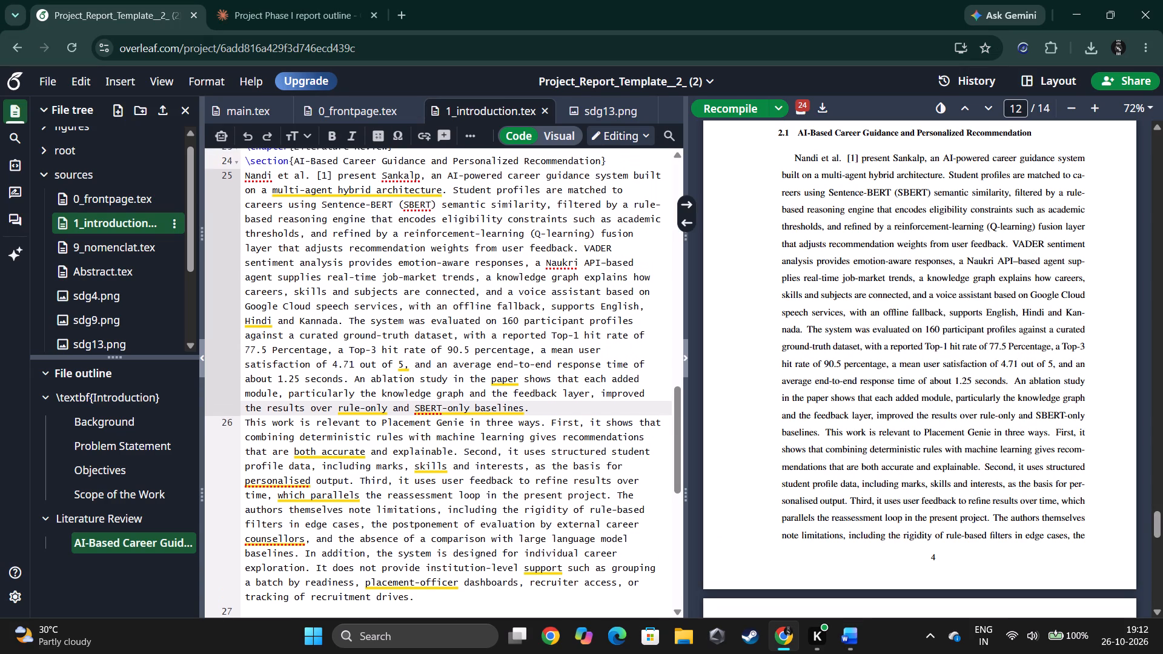
scroll(454, 423, up, 2)
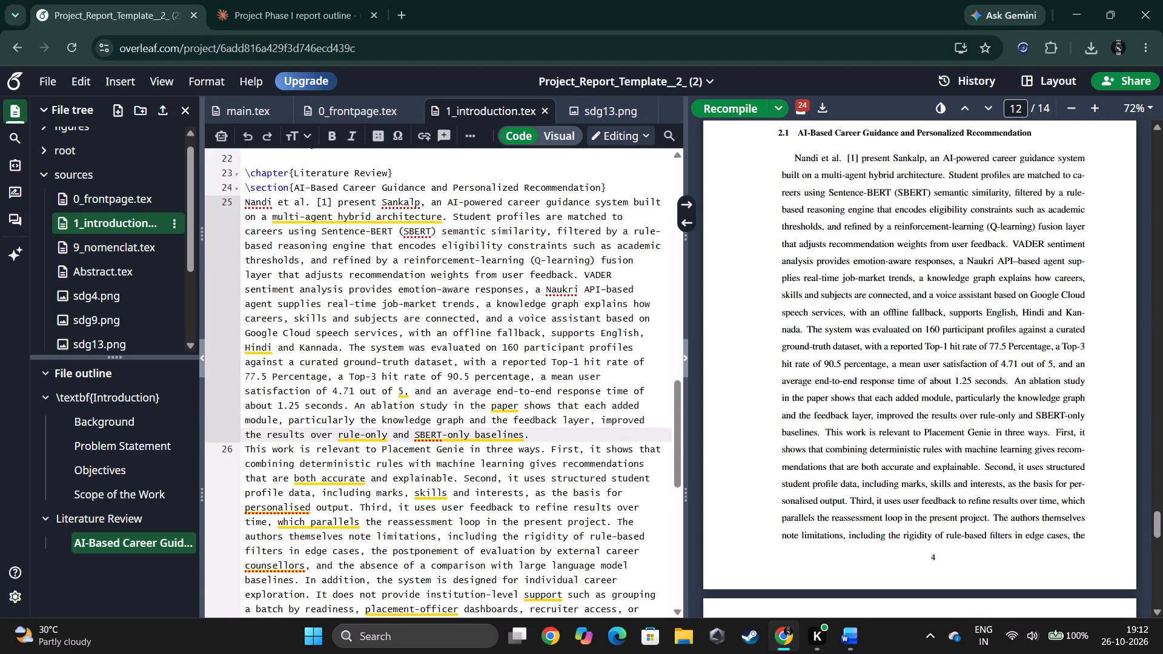
scroll(454, 423, up, 1)
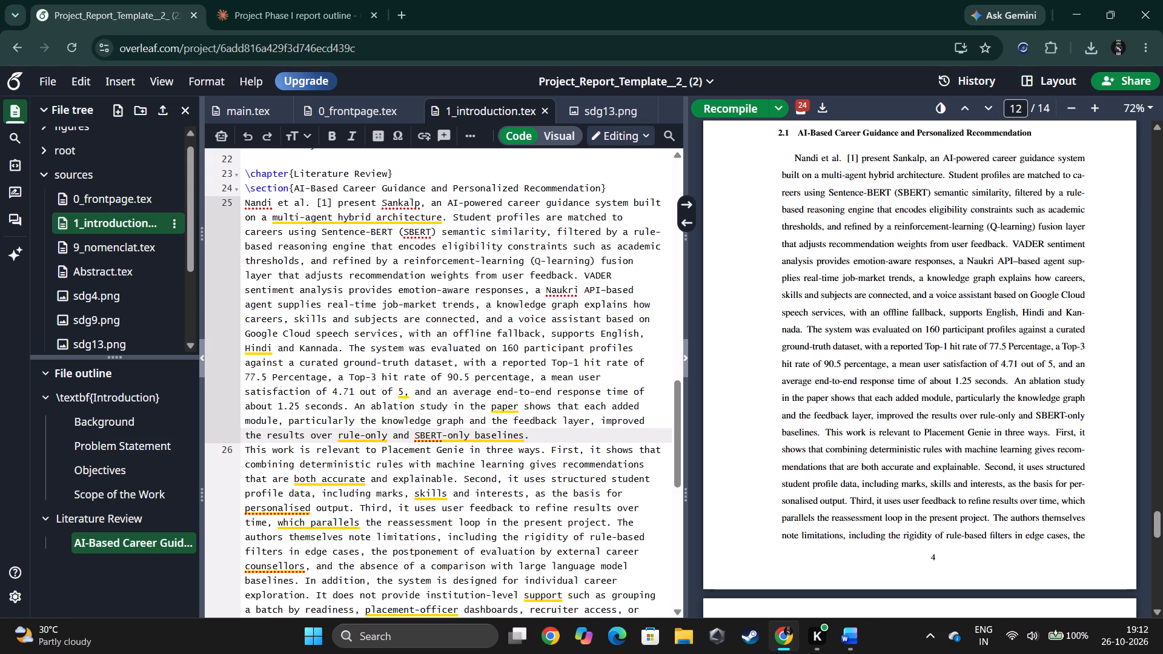
drag(346, 406, 254, 374)
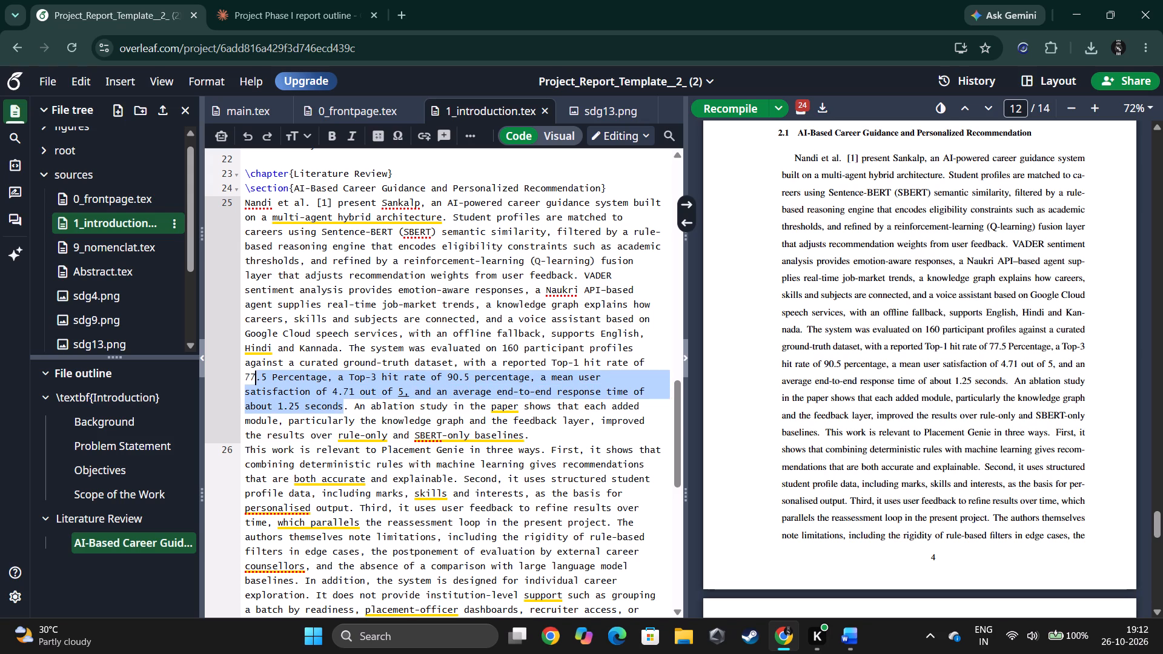
drag(254, 374, 237, 377)
key(BackSpace)
key(BackSpace)
key(BackSpace)
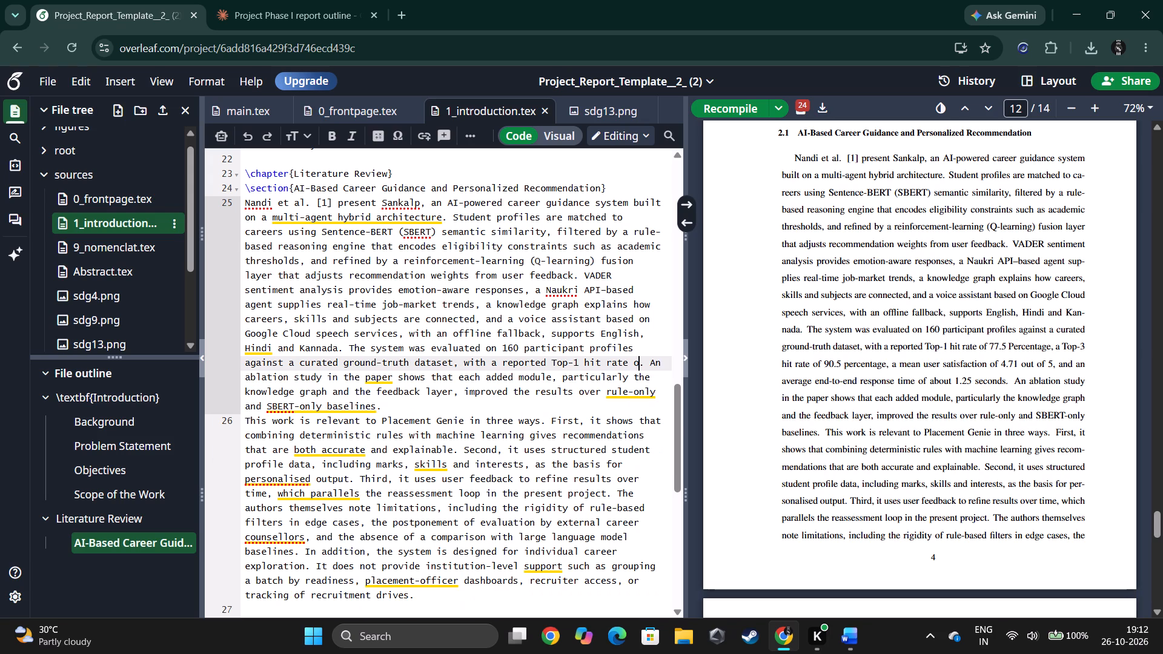
key(BackSpace)
key(ctrl+s)
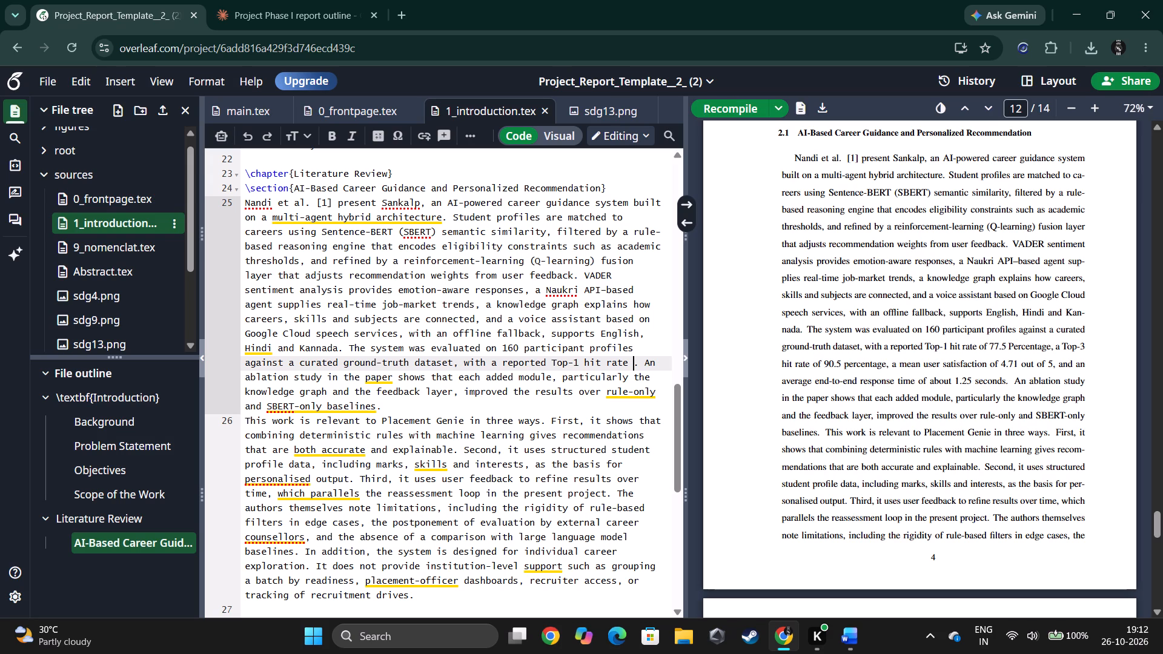
Delete the Literature Review text from "a Naukri API-based agent" through "supports English, Hindi and Kannada." and recompile the report.
scroll(880, 426, down, 1)
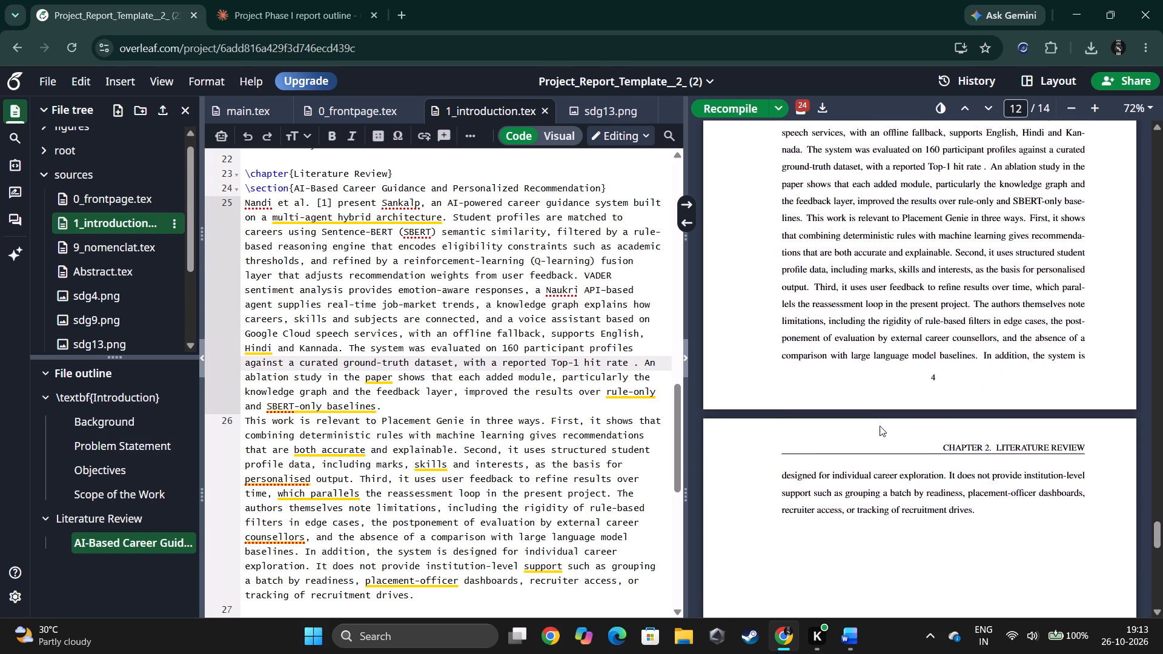
scroll(880, 426, down, 1)
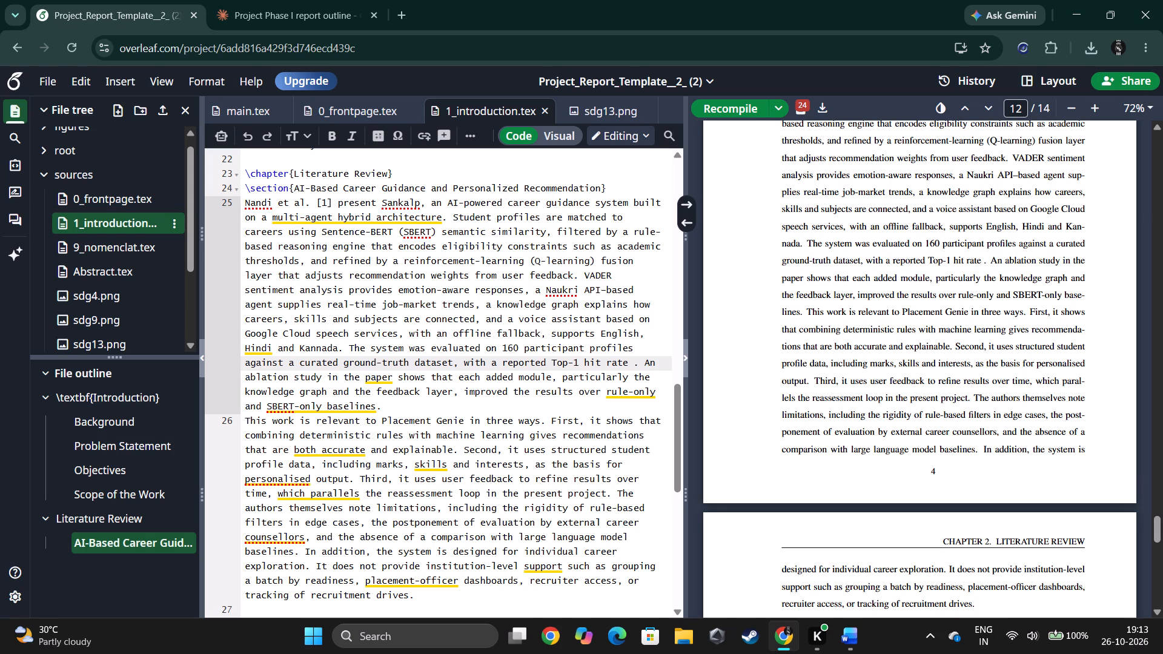
drag(534, 286, 550, 299)
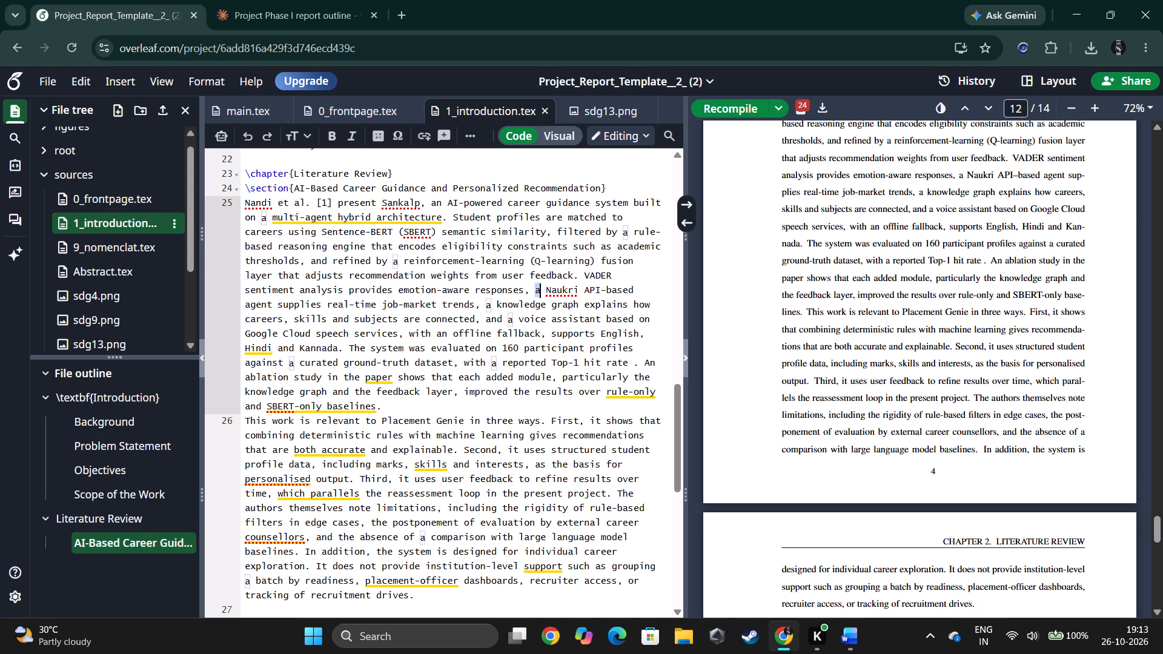
drag(550, 299, 342, 337)
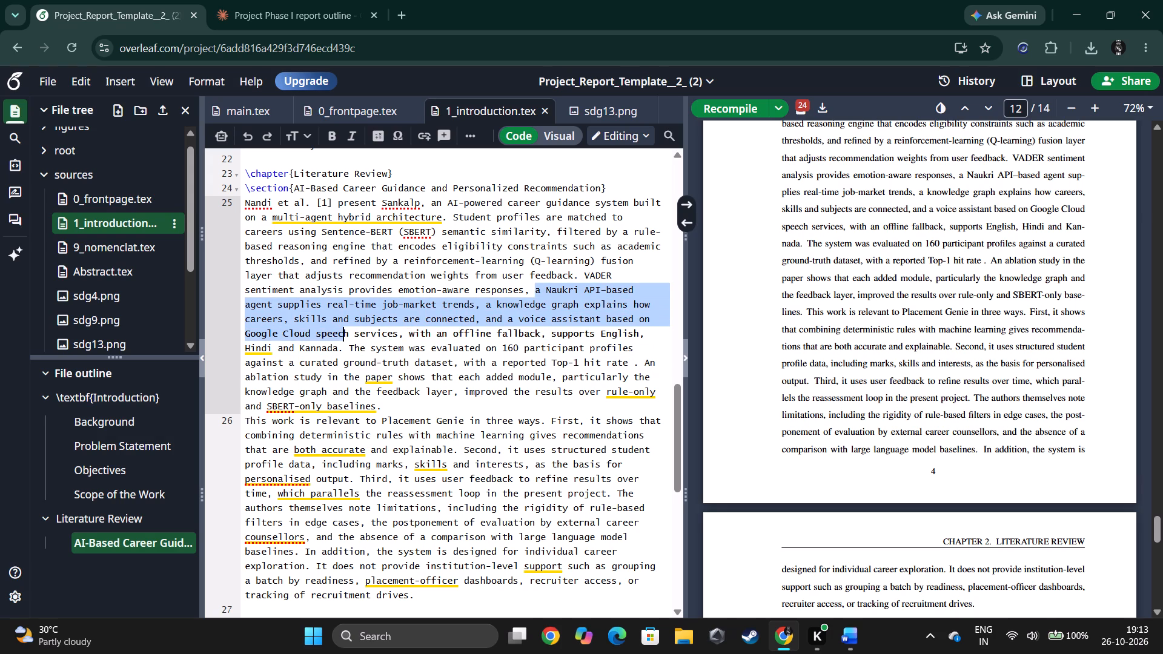
drag(342, 337, 344, 344)
key(BackSpace)
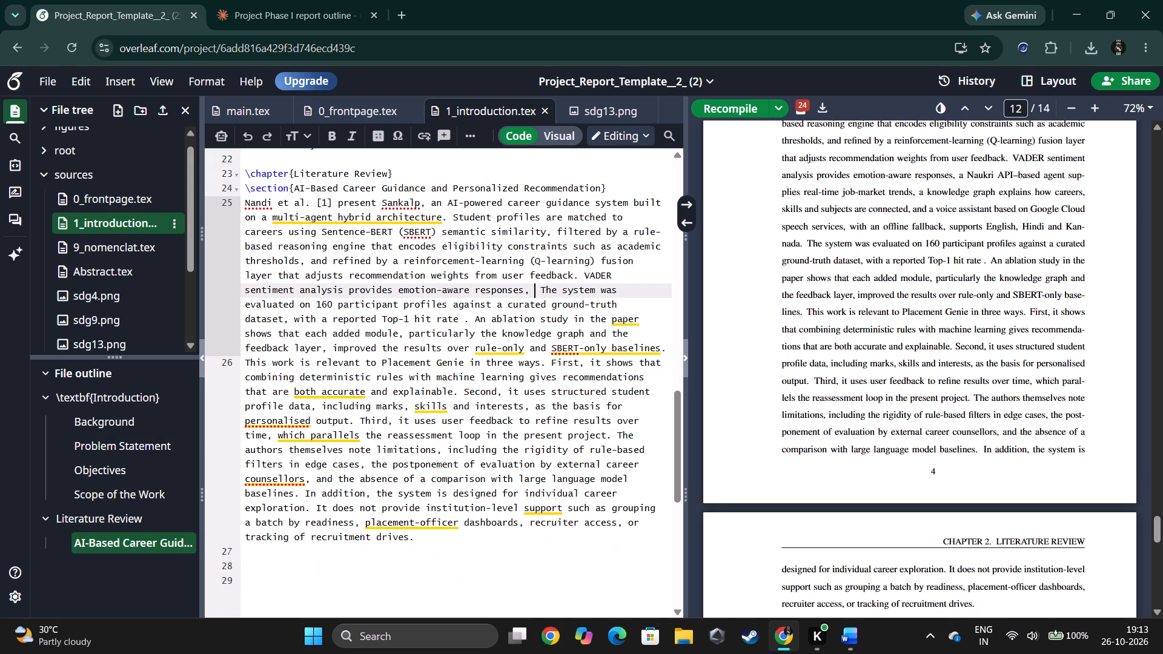
key(ctrl+s)
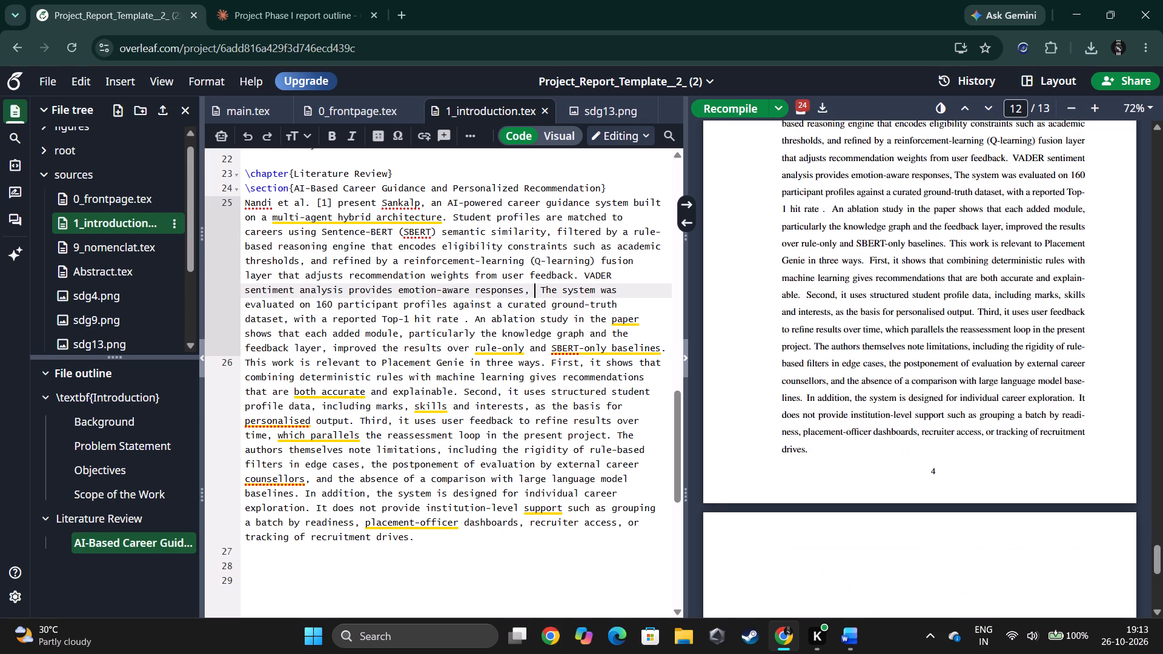
Check the recompiled Literature Review page, remove the "[1]" citation after "Nandi et al." and recompile.
scroll(905, 459, up, 1)
scroll(905, 459, down, 1)
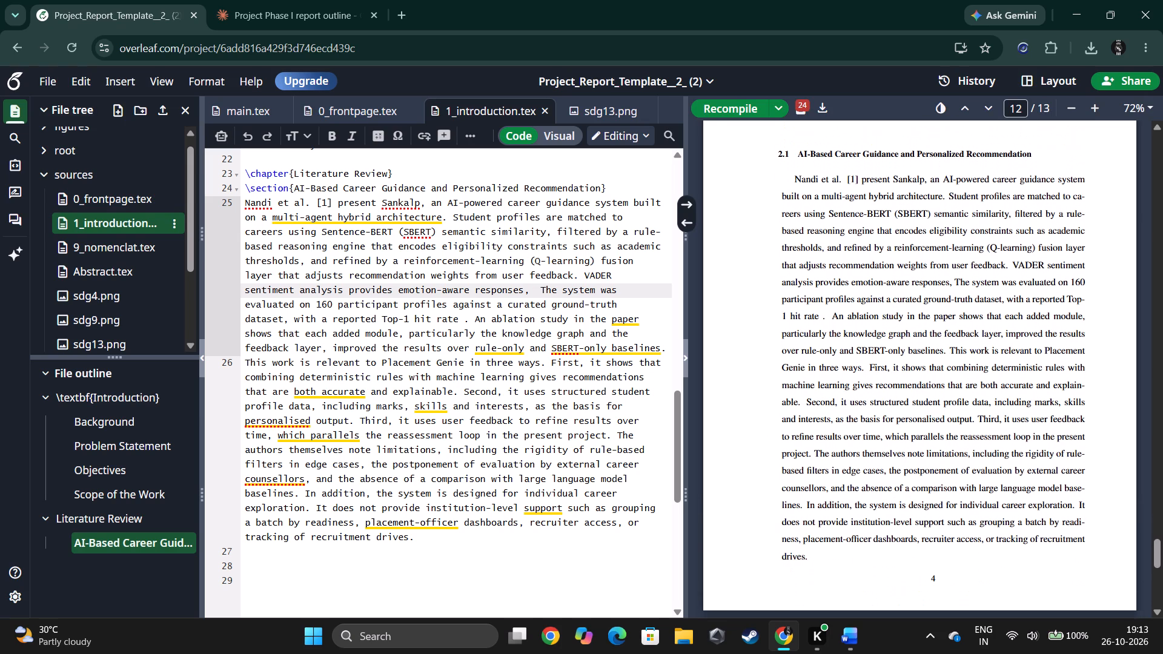
scroll(905, 459, down, 1)
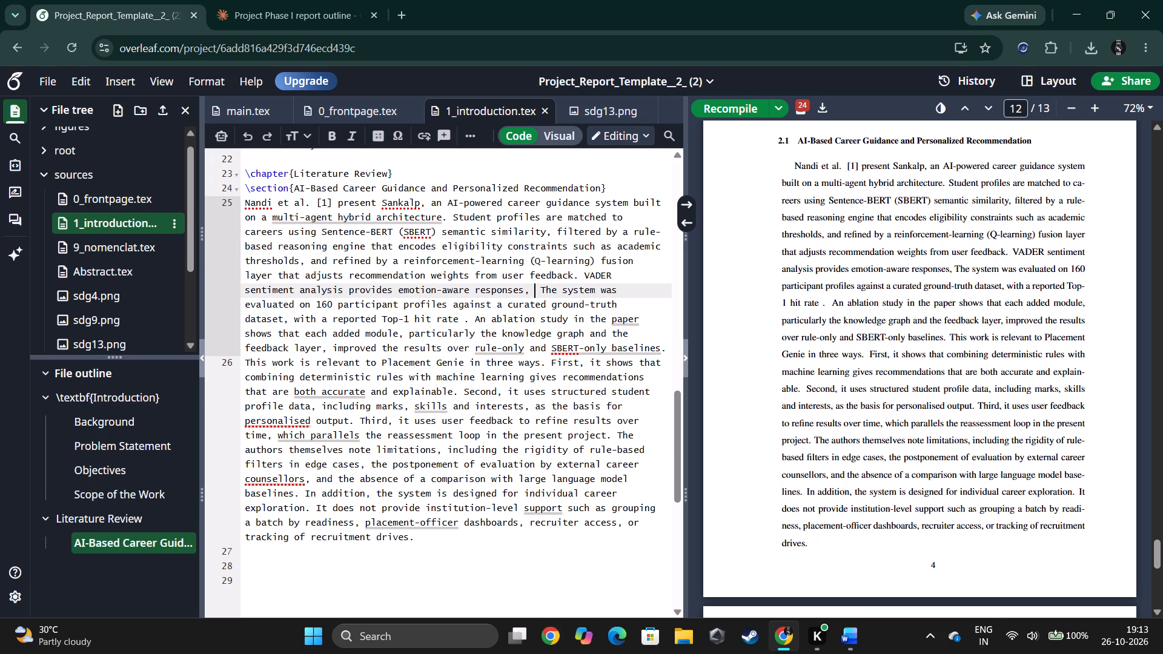
scroll(905, 459, down, 4)
scroll(905, 459, up, 2)
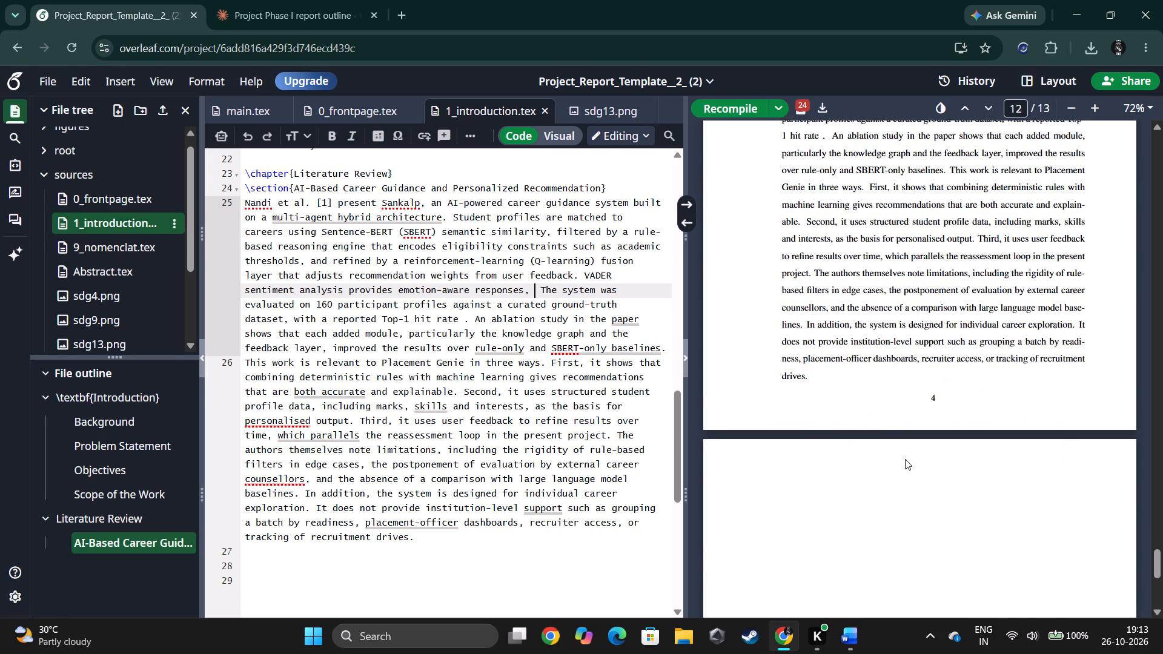
scroll(905, 459, up, 2)
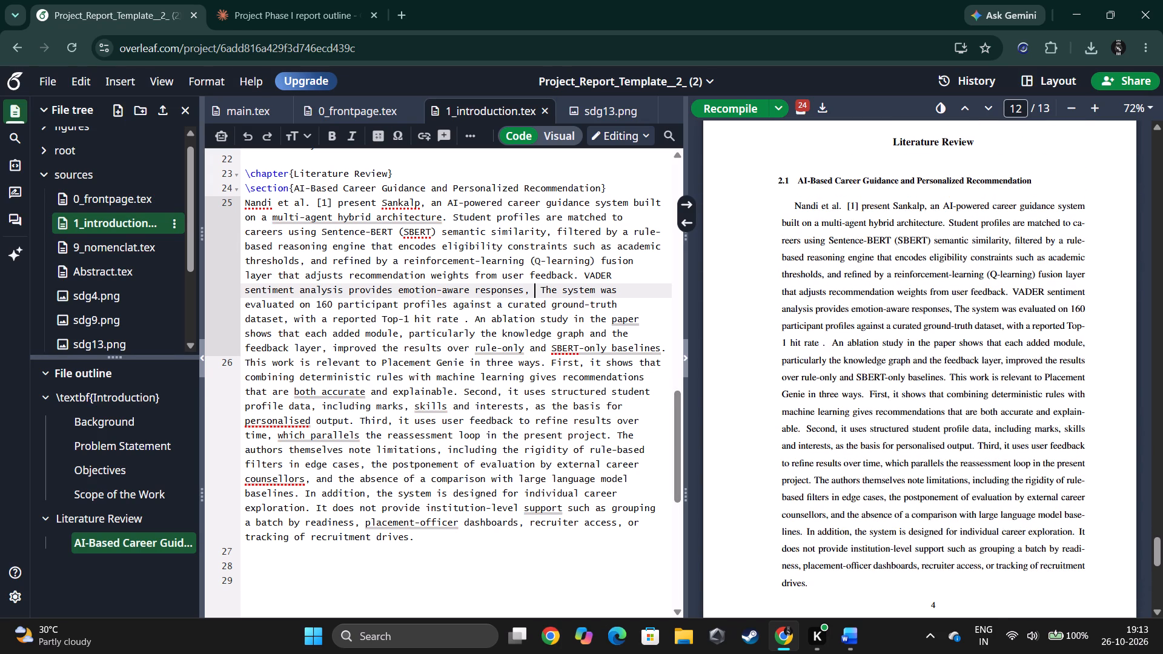
click(338, 198)
key(BackSpace)
key(BackSpace)
key(BackSpace)
key(BackSpace)
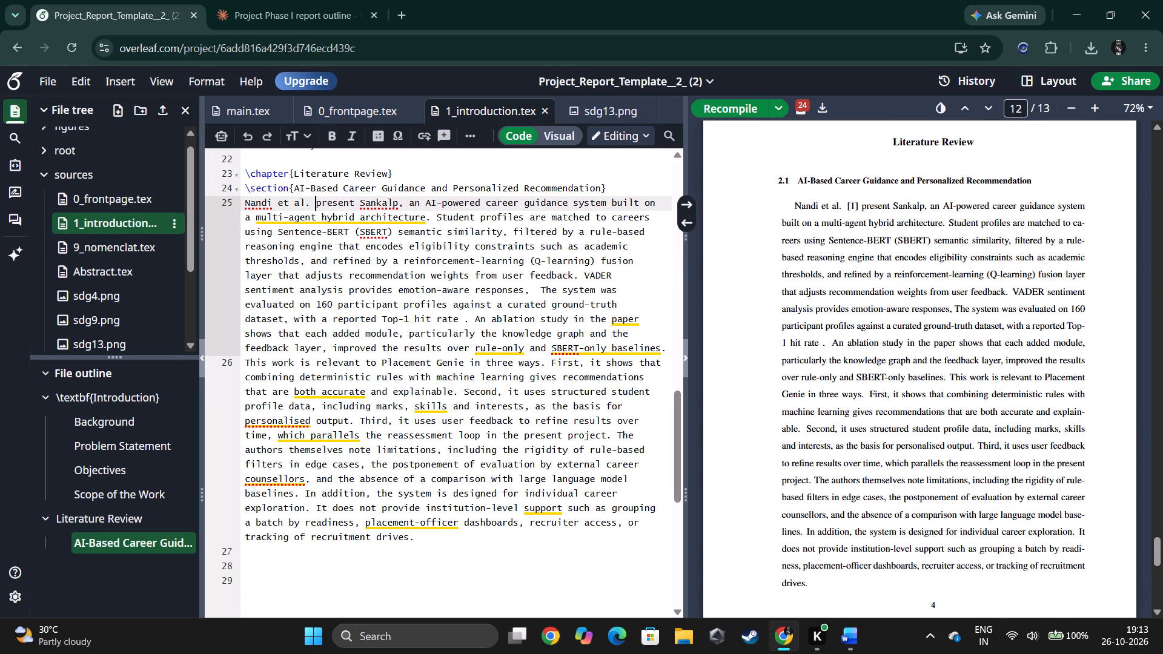
key(ctrl+s)
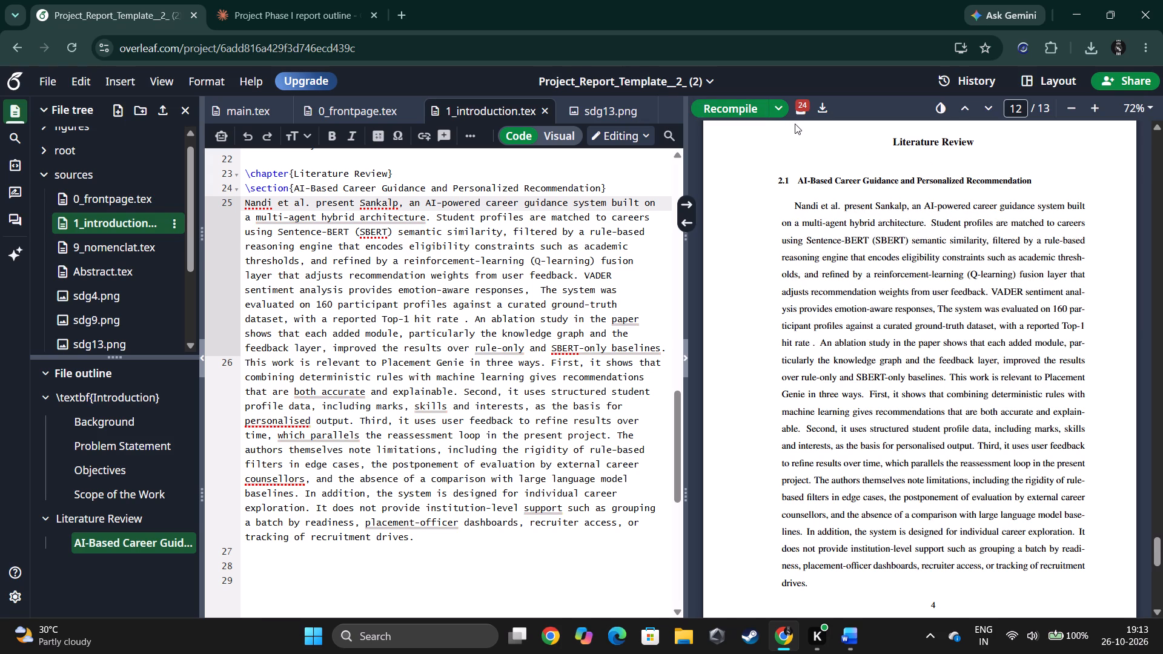
Download the compiled report as a PDF.
click(818, 106)
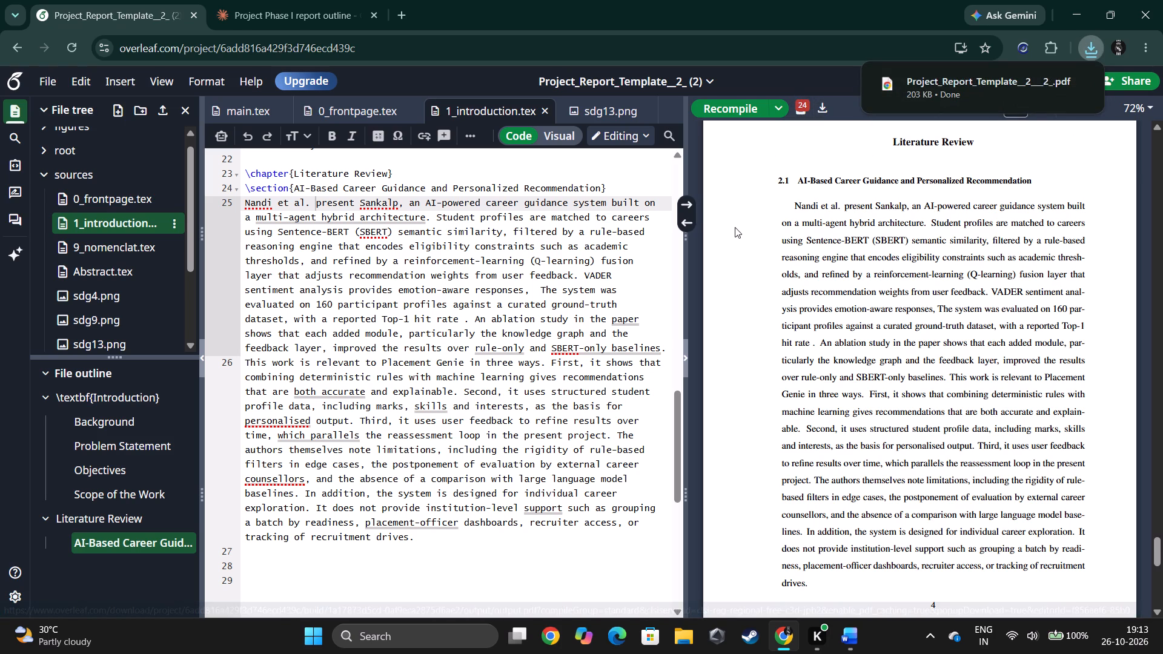
Download the Overleaf project as source (.zip).
click(55, 81)
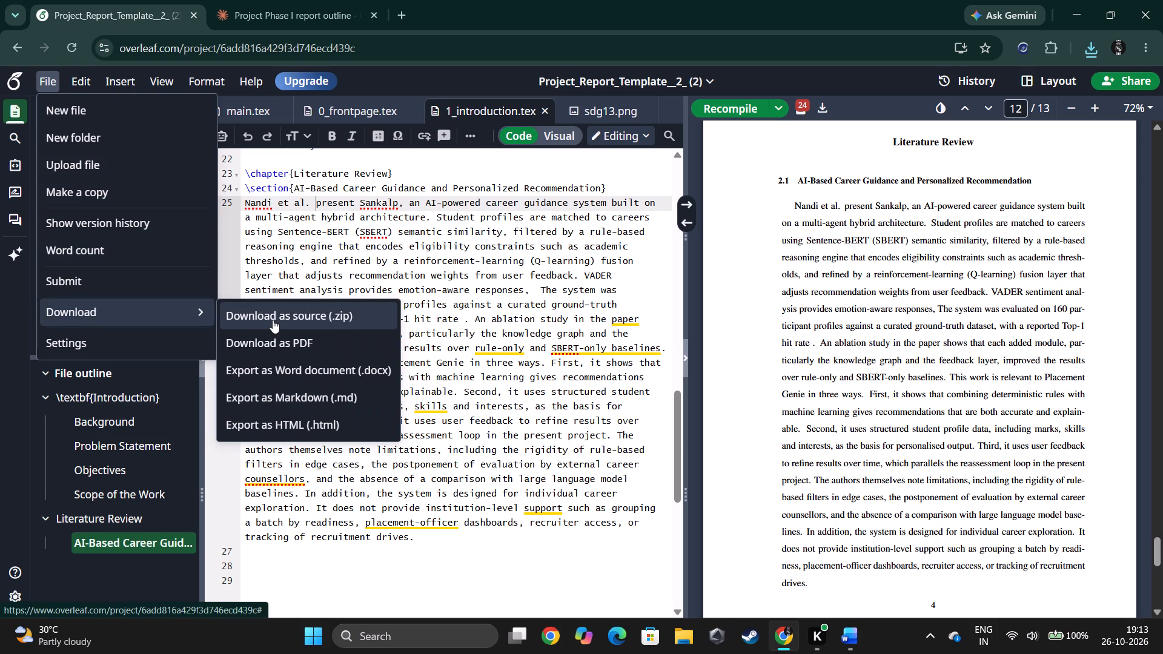
click(273, 320)
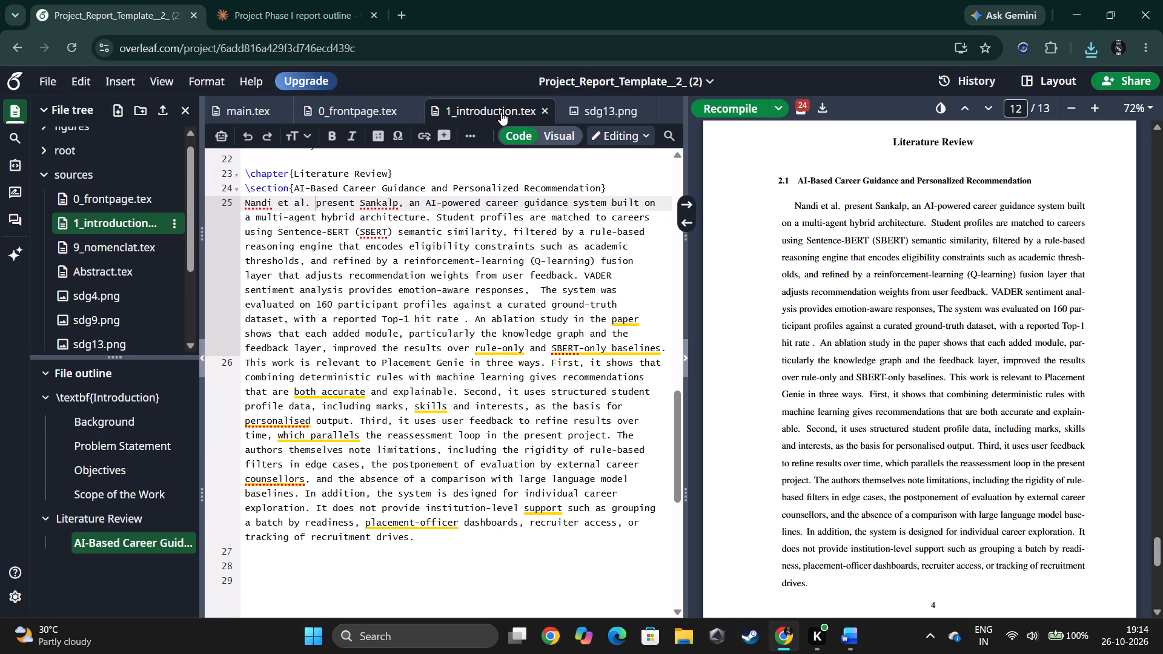
Find and launch the WhatsApp desktop app.
click(402, 10)
text(what)
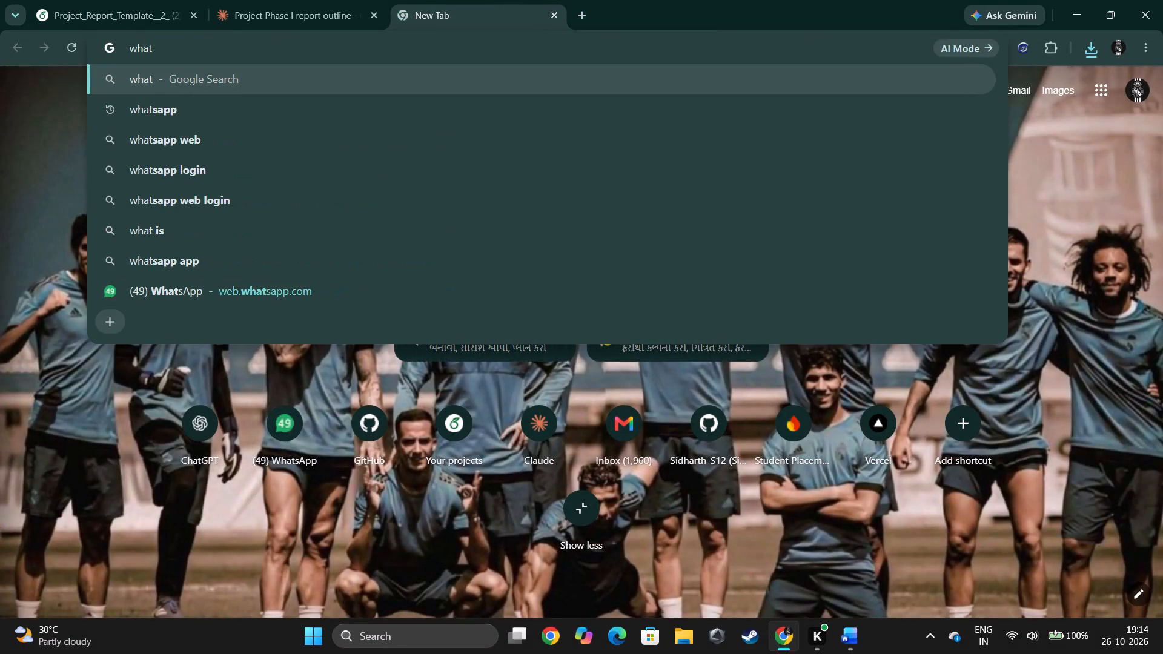
click(309, 630)
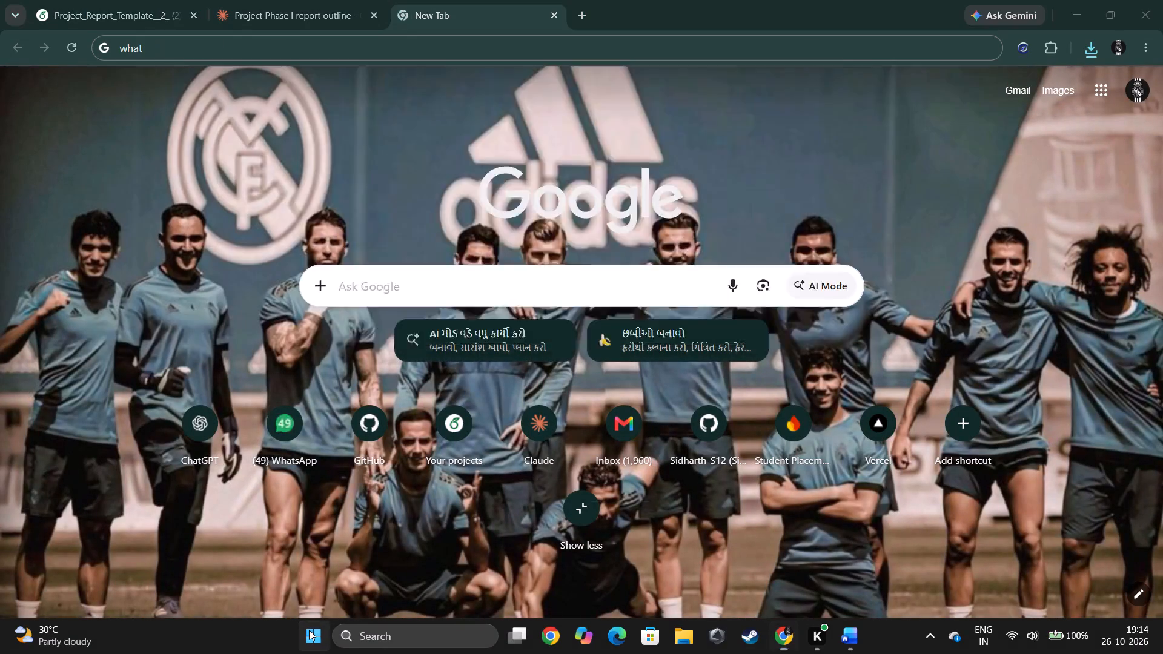
text(wha)
key(Return)
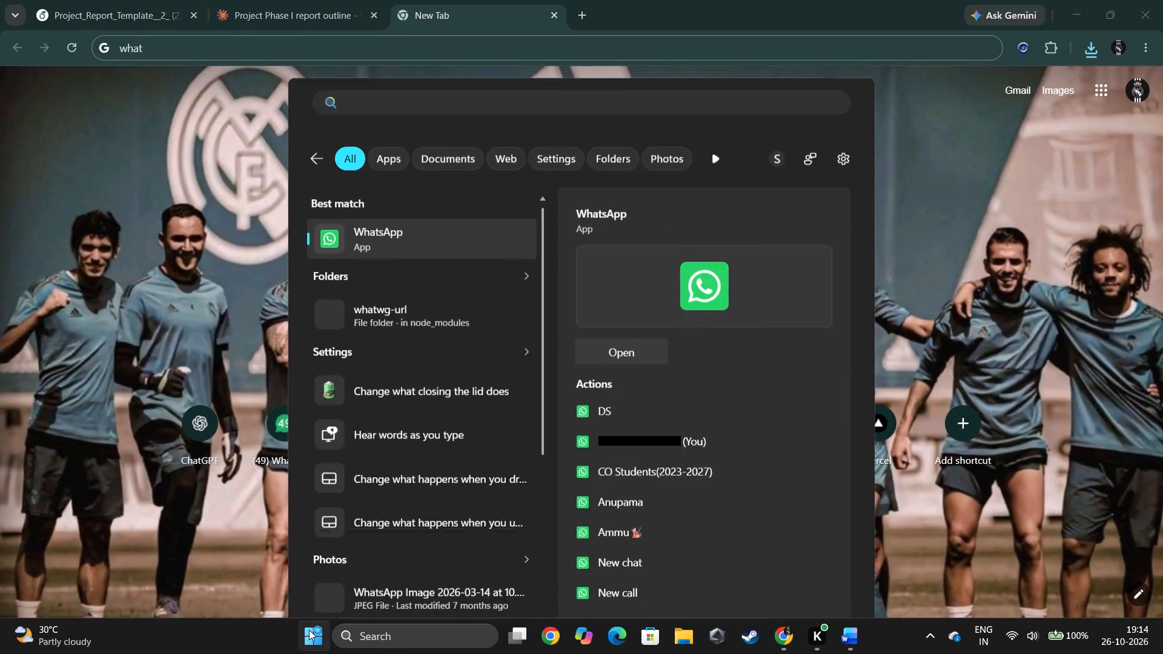
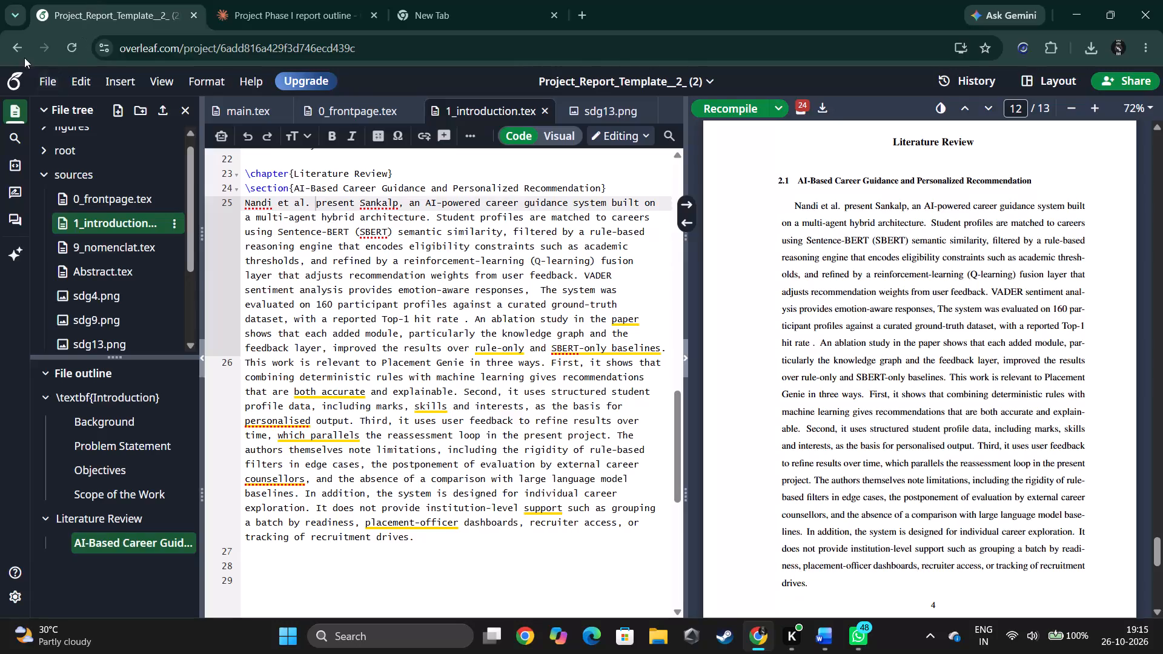
Return to the Overleaf project list and open the Seminar_DS (3) project.
click(21, 54)
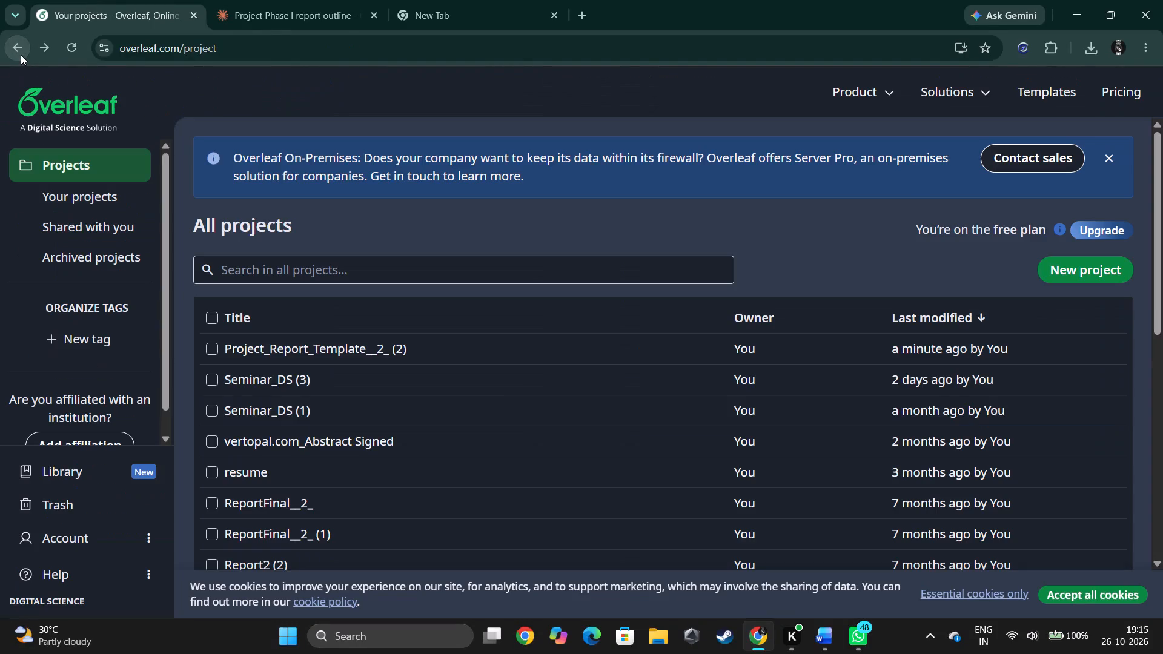
click(264, 375)
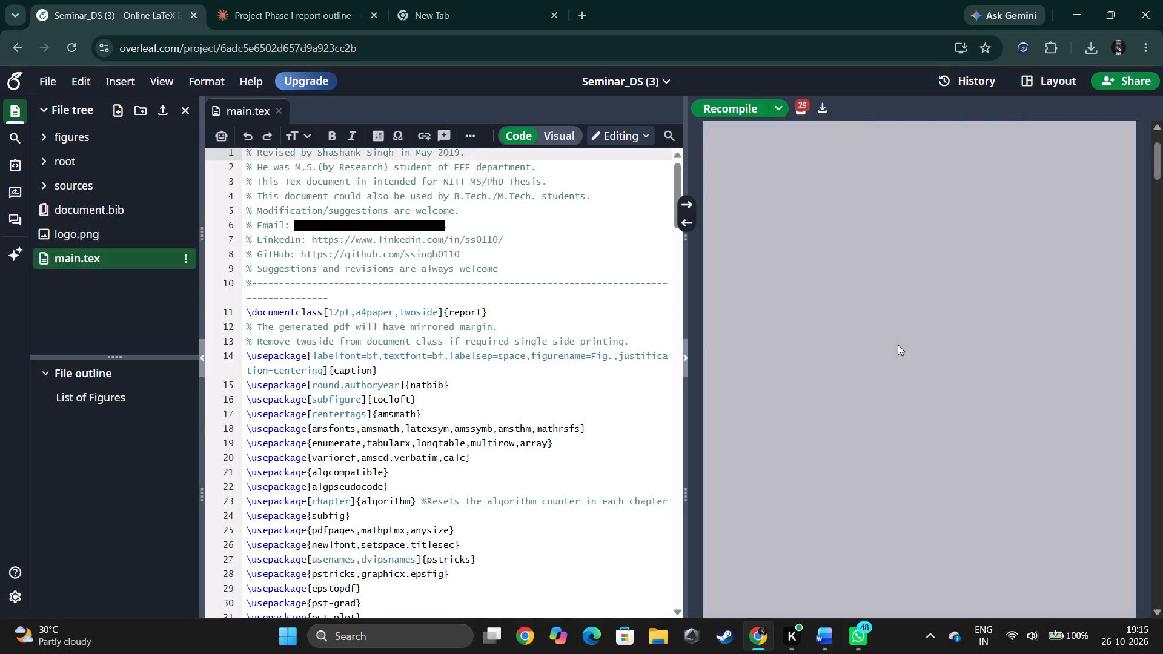
Look through the compiled seminar report template, from the title page and certificate to the Introduction chapter, and return to its first page.
scroll(898, 345, up, 1)
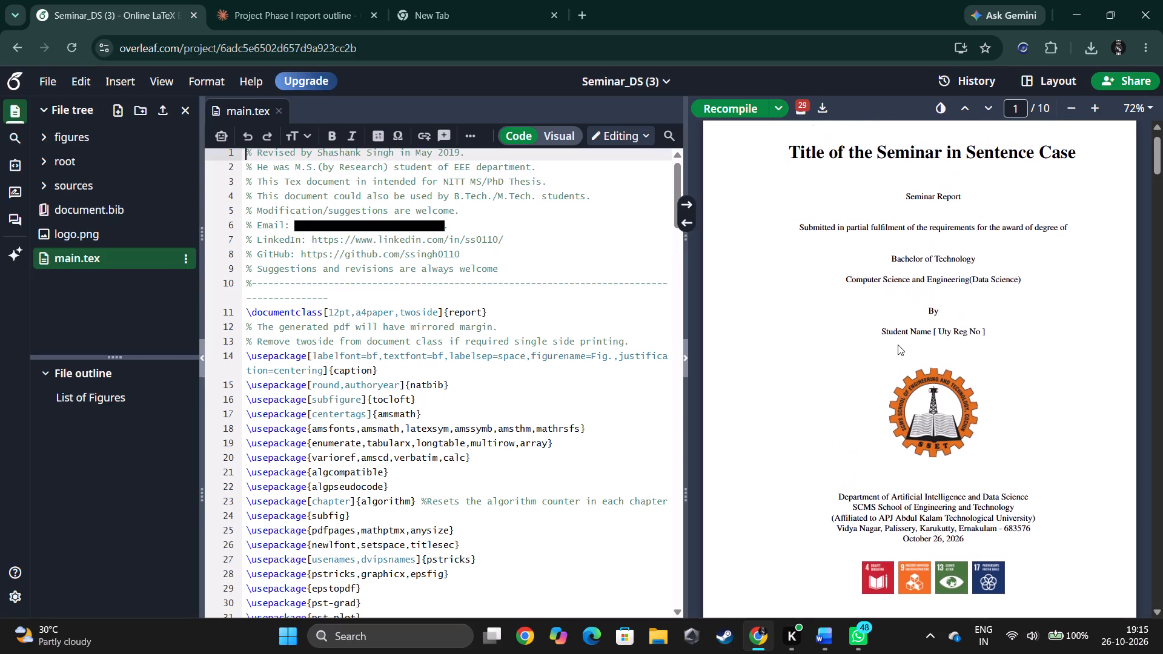
scroll(898, 345, up, 1)
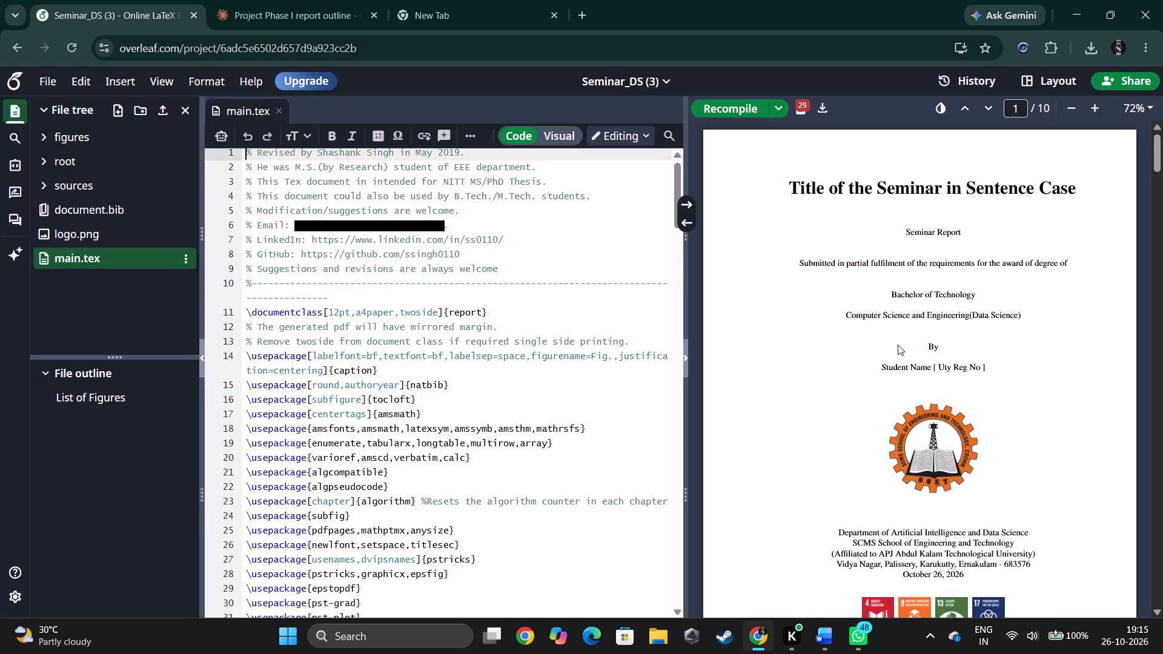
scroll(950, 352, down, 4)
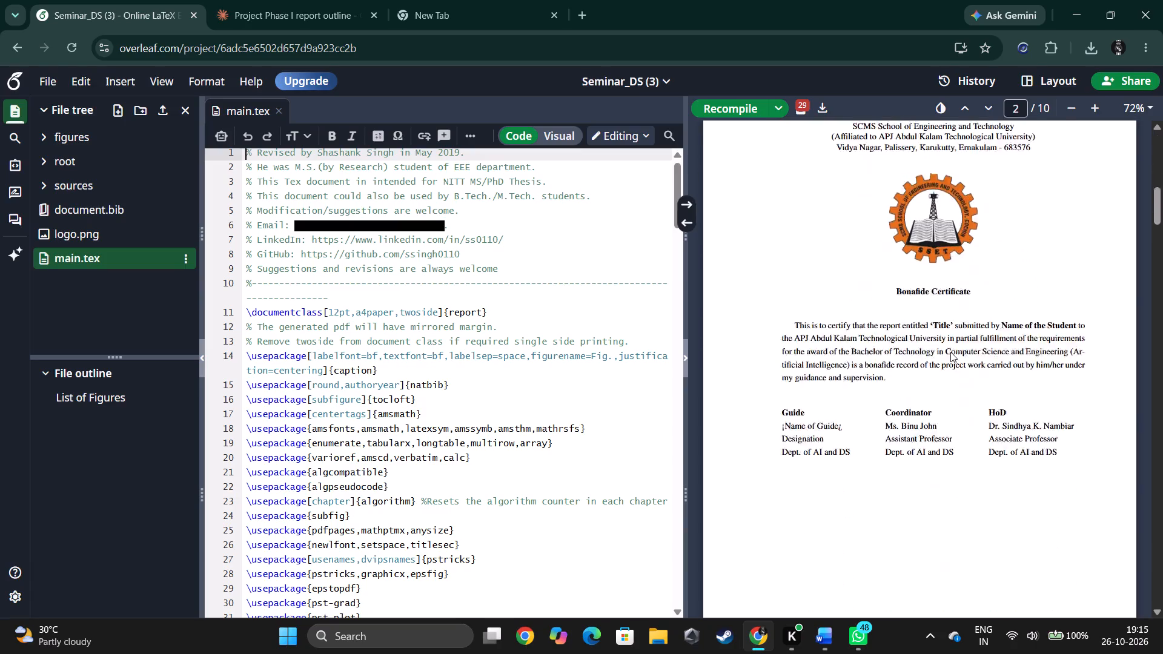
scroll(950, 352, down, 20)
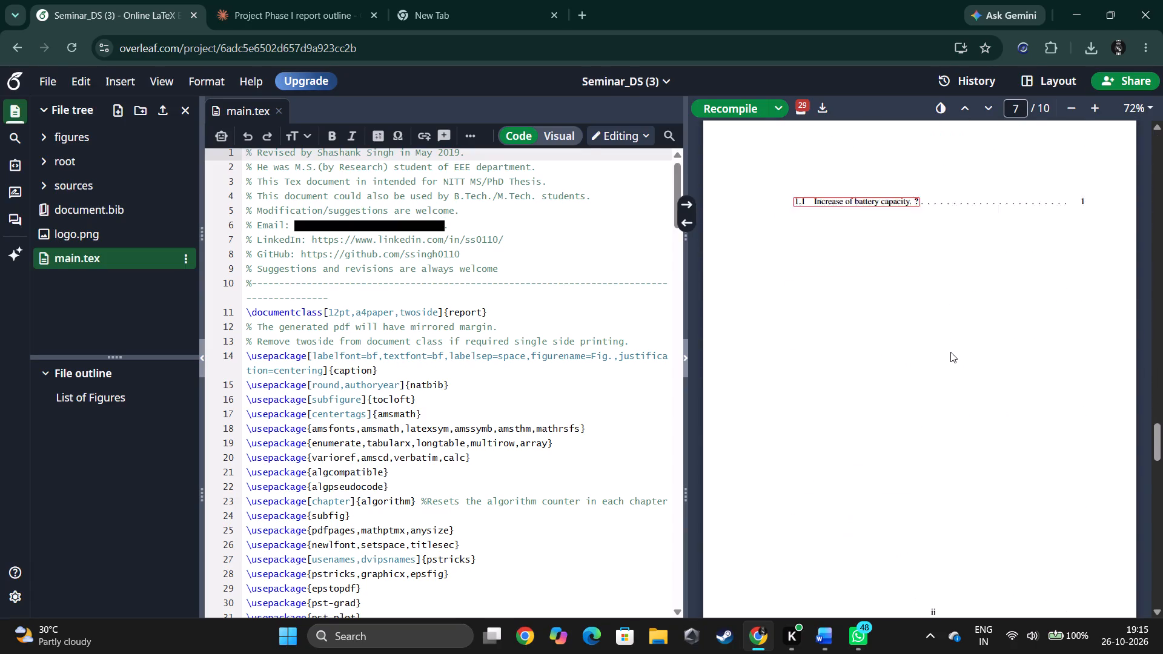
scroll(950, 352, down, 10)
scroll(950, 352, up, 16)
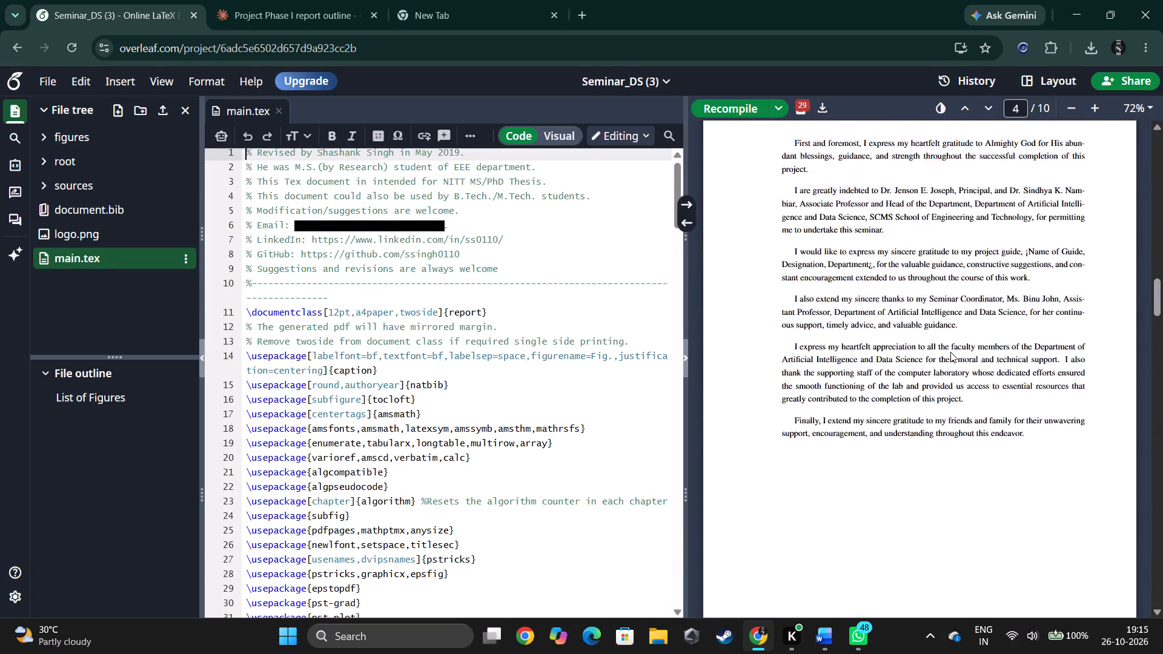
scroll(950, 352, up, 6)
scroll(950, 352, down, 2)
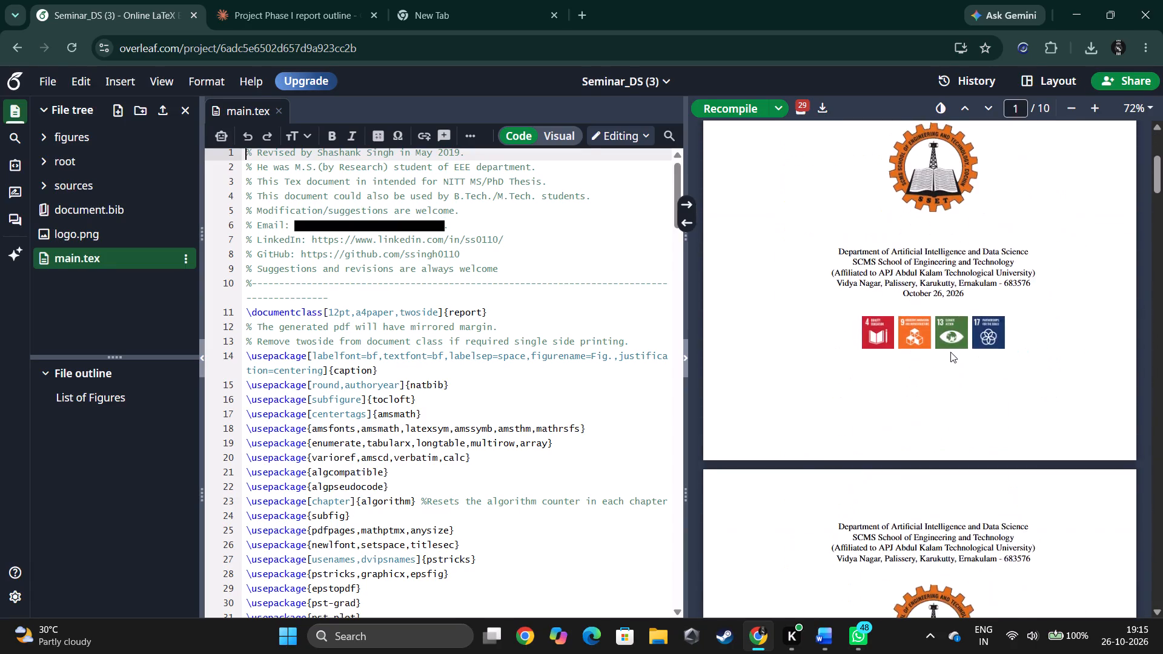
scroll(950, 352, up, 5)
scroll(950, 352, down, 11)
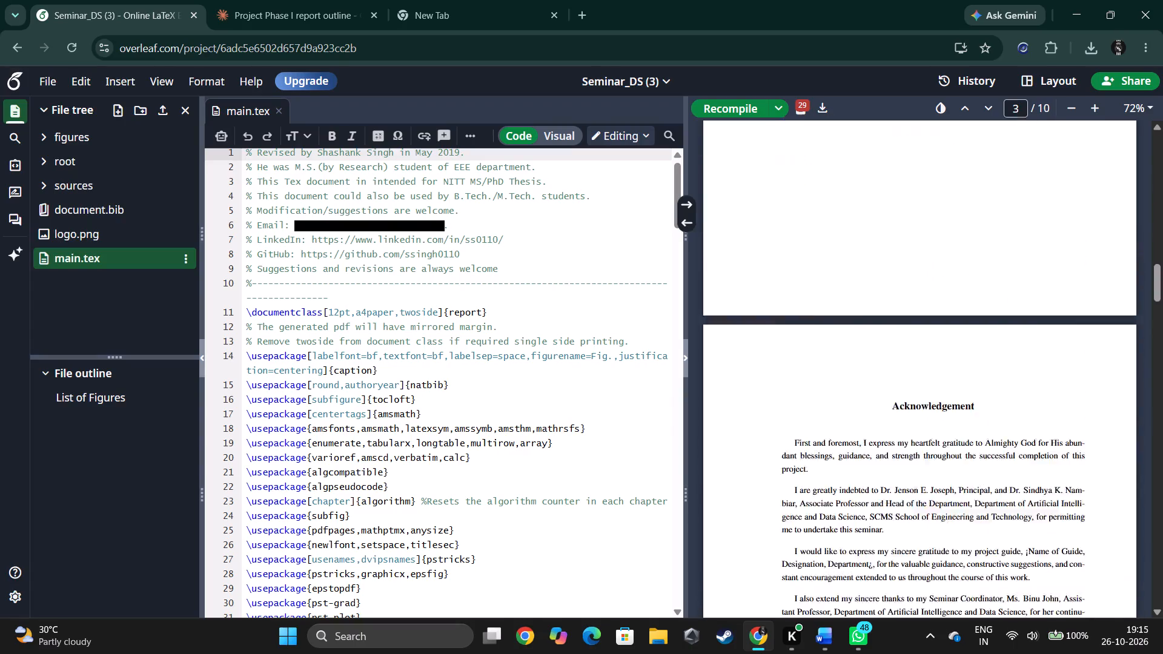
scroll(950, 352, down, 16)
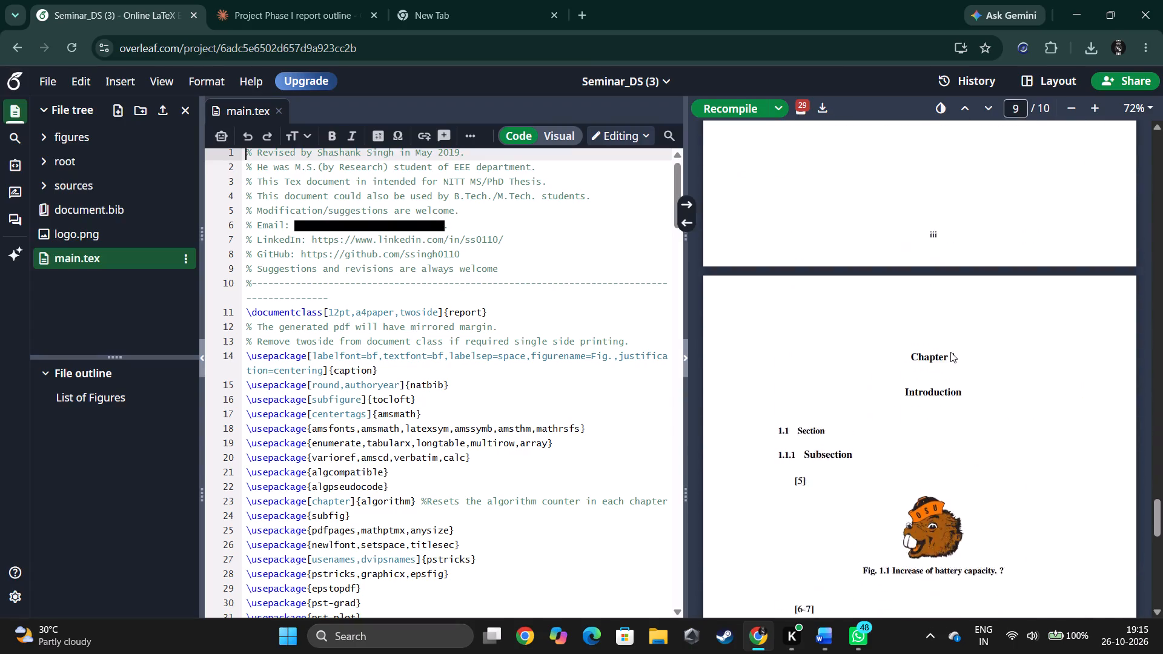
scroll(950, 352, up, 17)
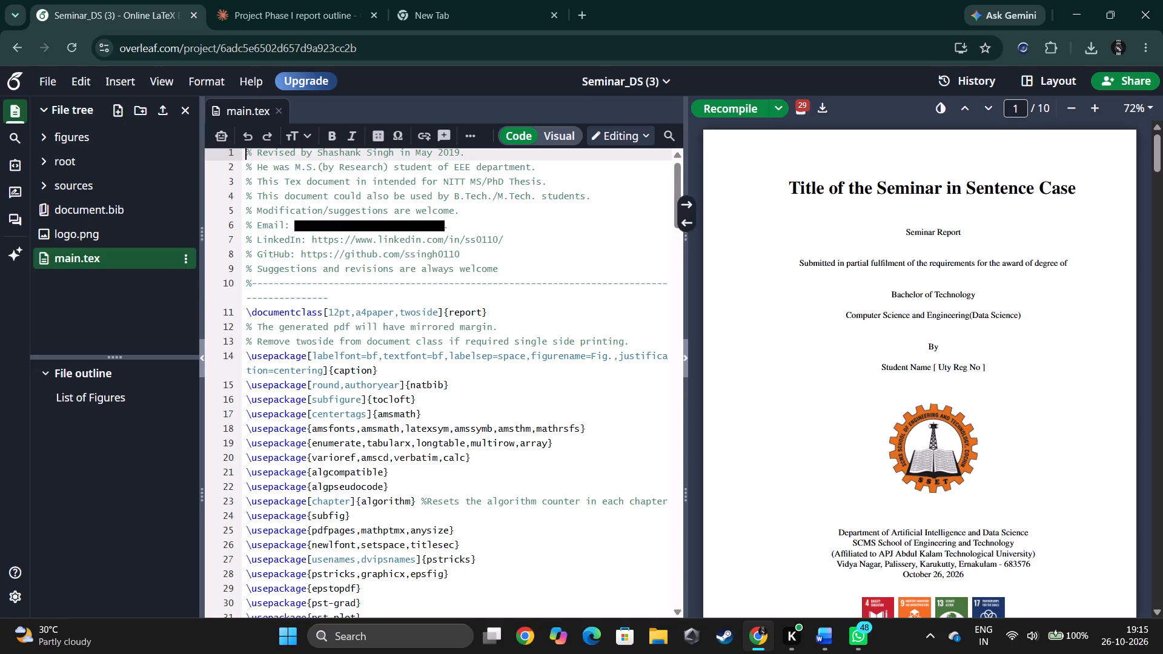
Download the sdg4.png image from the project's sources folder and return to main.tex.
scroll(379, 288, up, 1)
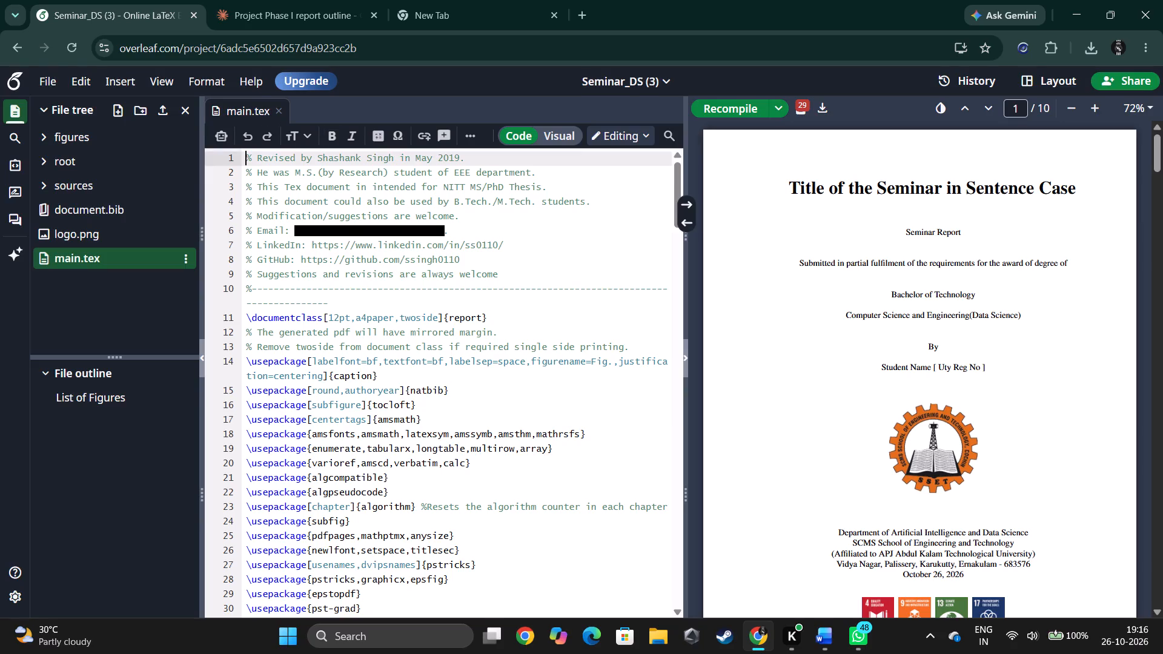
click(118, 230)
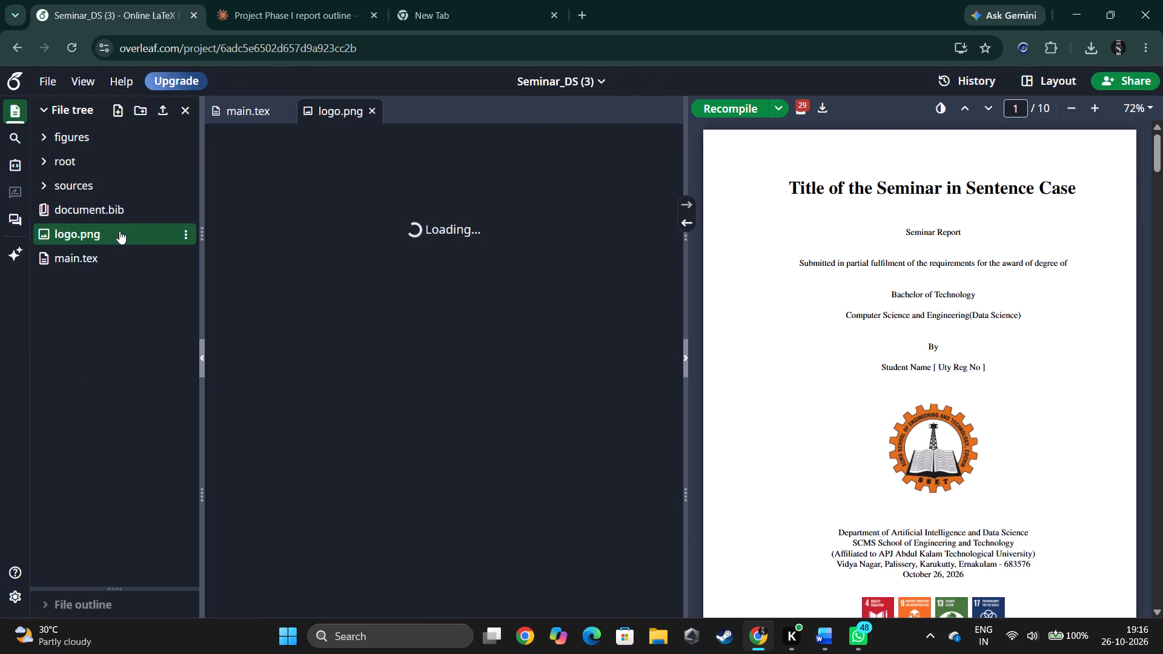
click(104, 185)
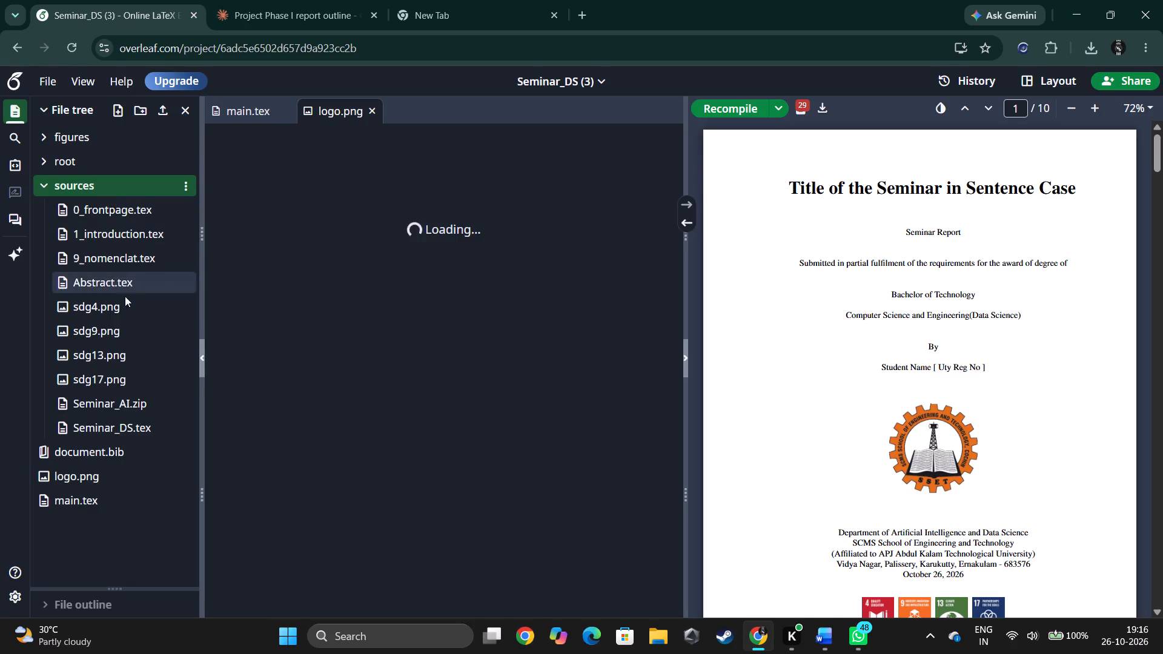
click(124, 314)
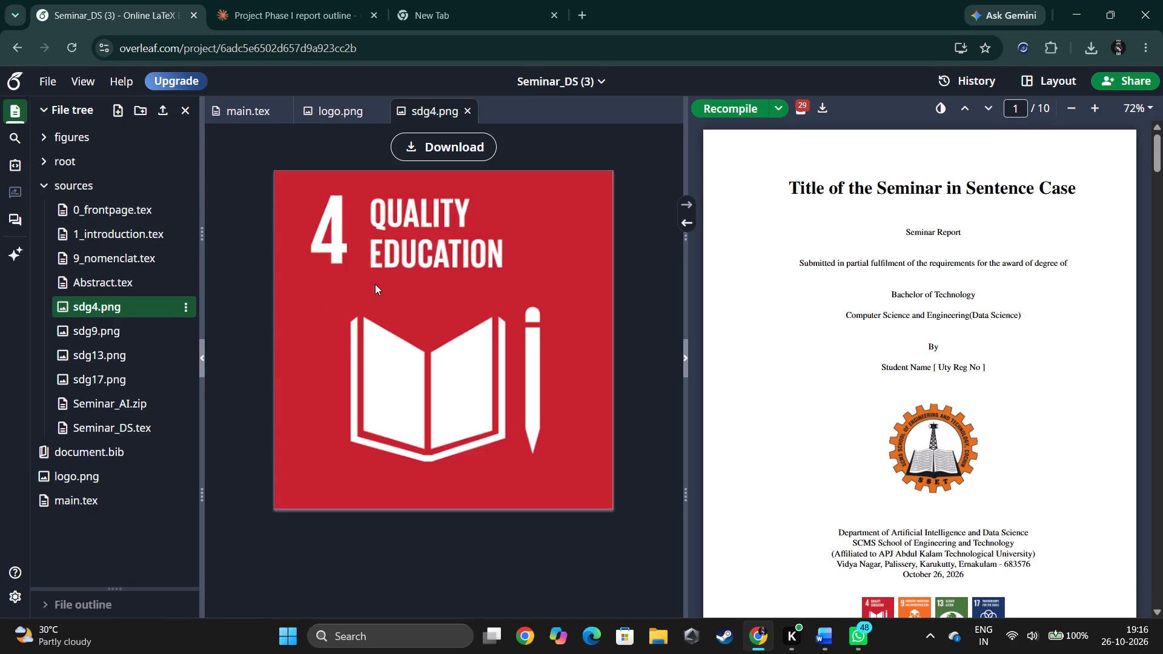
click(443, 139)
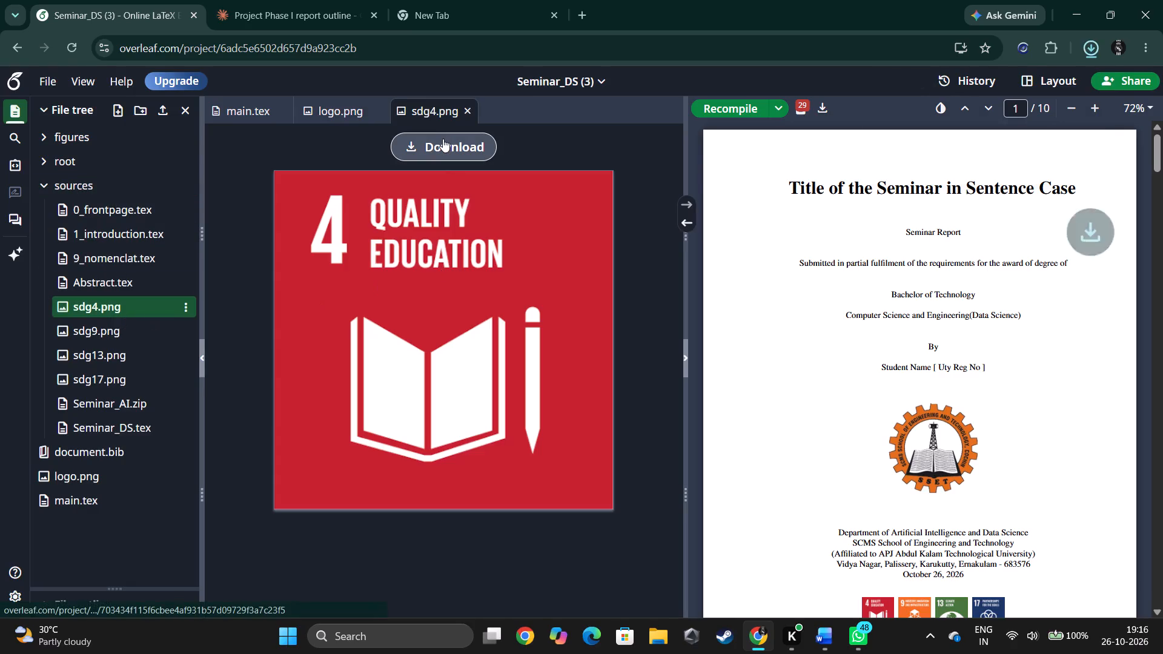
click(237, 114)
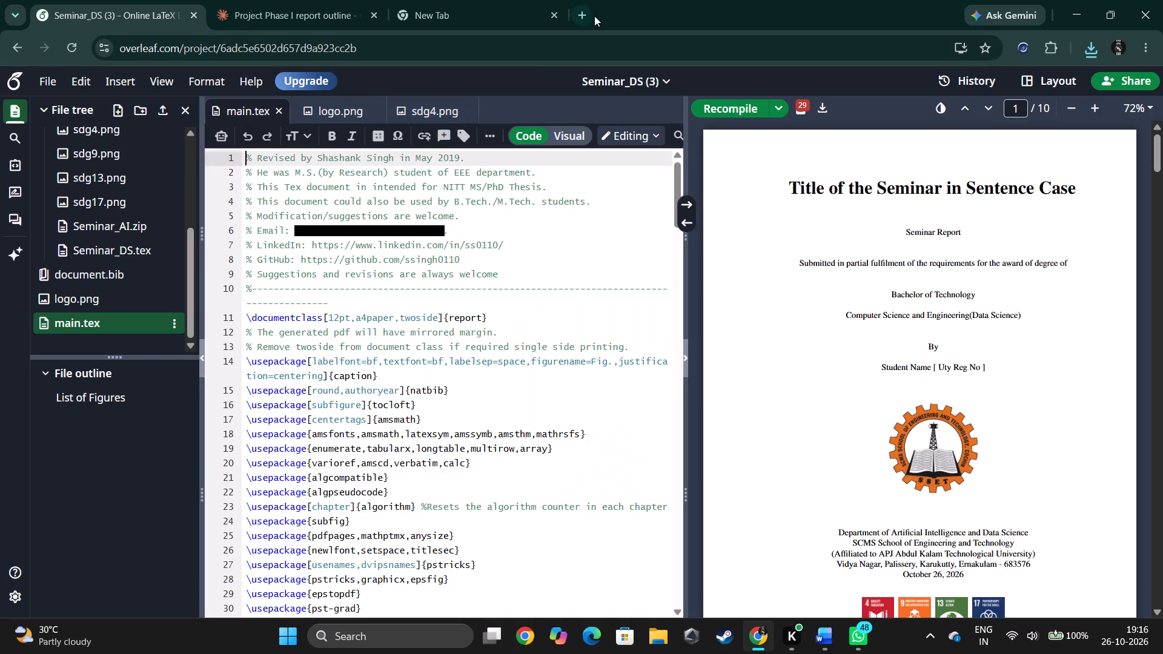
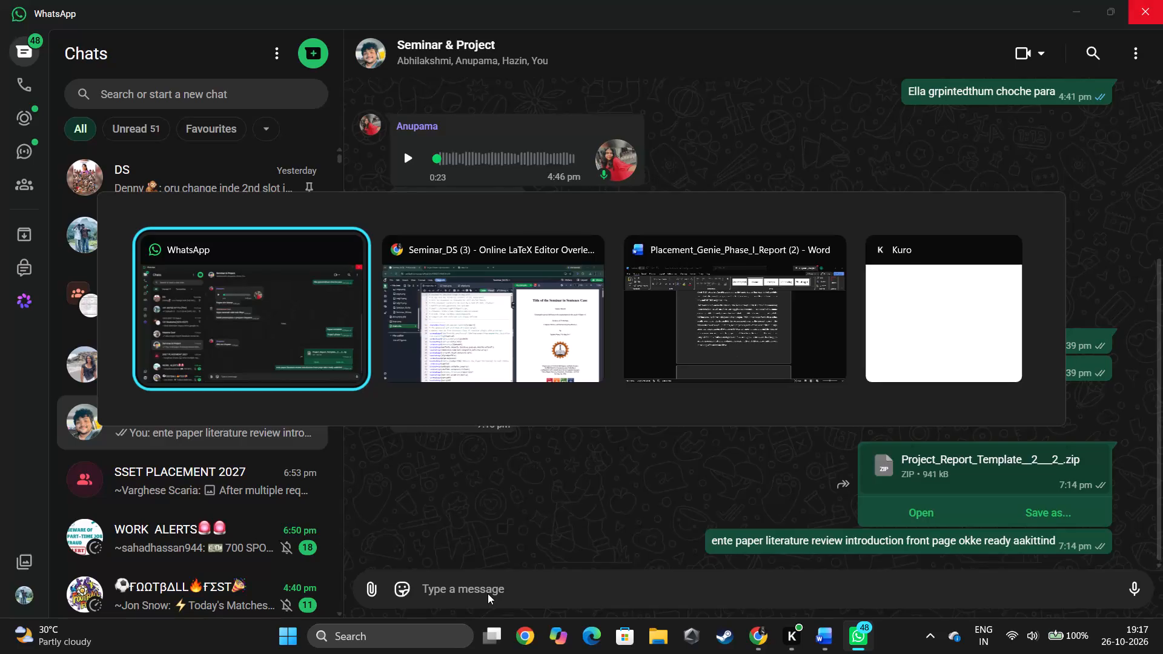
Switch to the Placement_Genie_Phase_I_Report (2) document in Word and select the section 2.2 heading text "LLM-Based Automated Resume Evaluation", without its number.
key(alt+Tab)
key(alt+Tab)
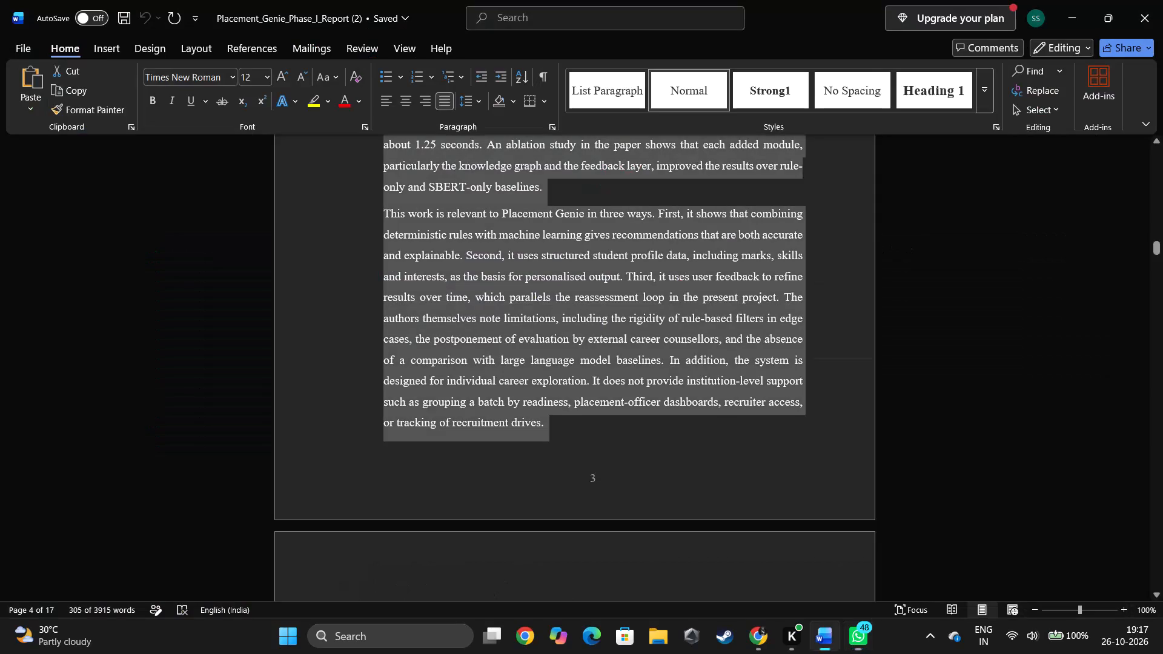
click(513, 549)
scroll(513, 549, down, 3)
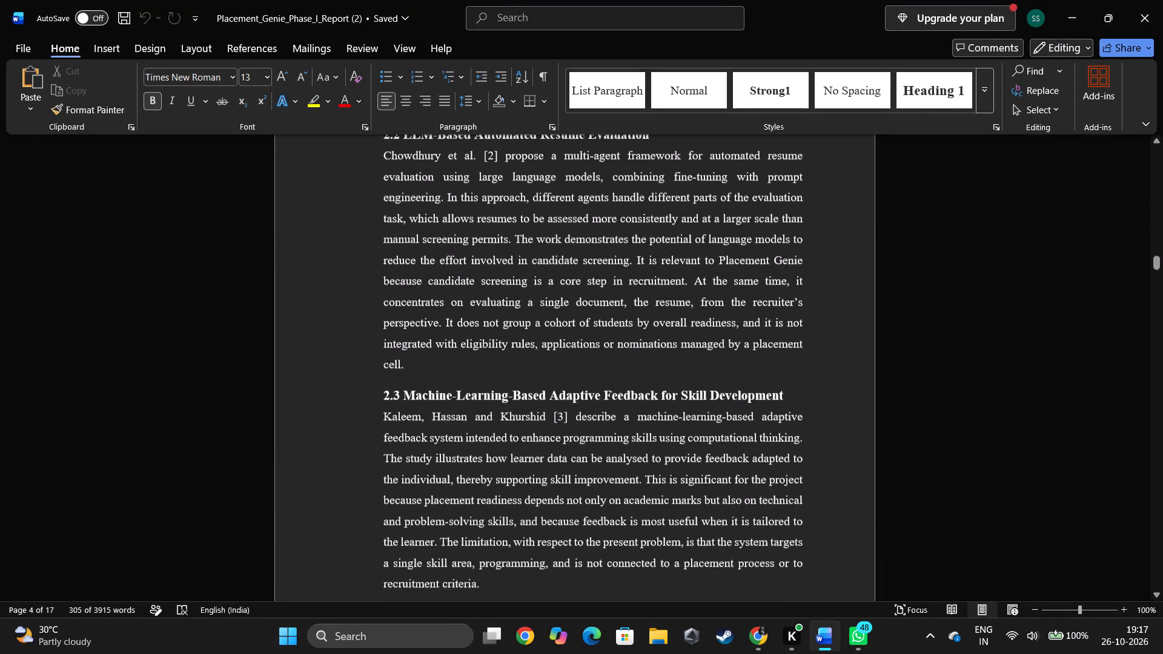
drag(528, 529, 553, 625)
scroll(533, 542, up, 1)
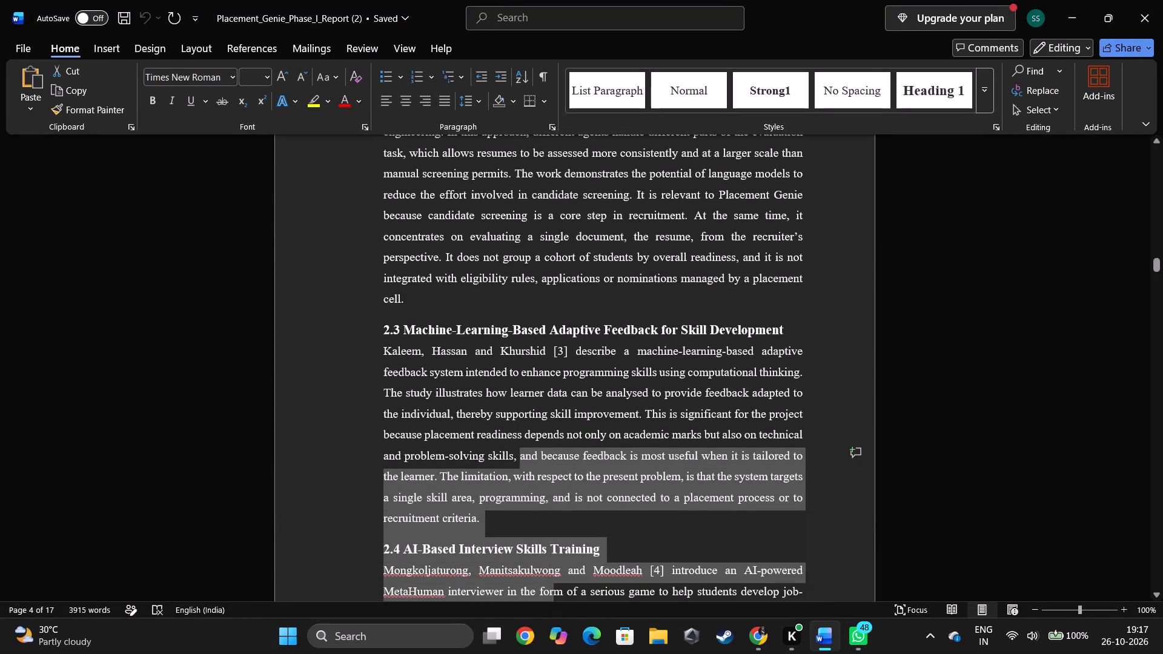
click(581, 303)
scroll(581, 303, up, 2)
scroll(598, 304, right, 1)
drag(657, 325, 563, 326)
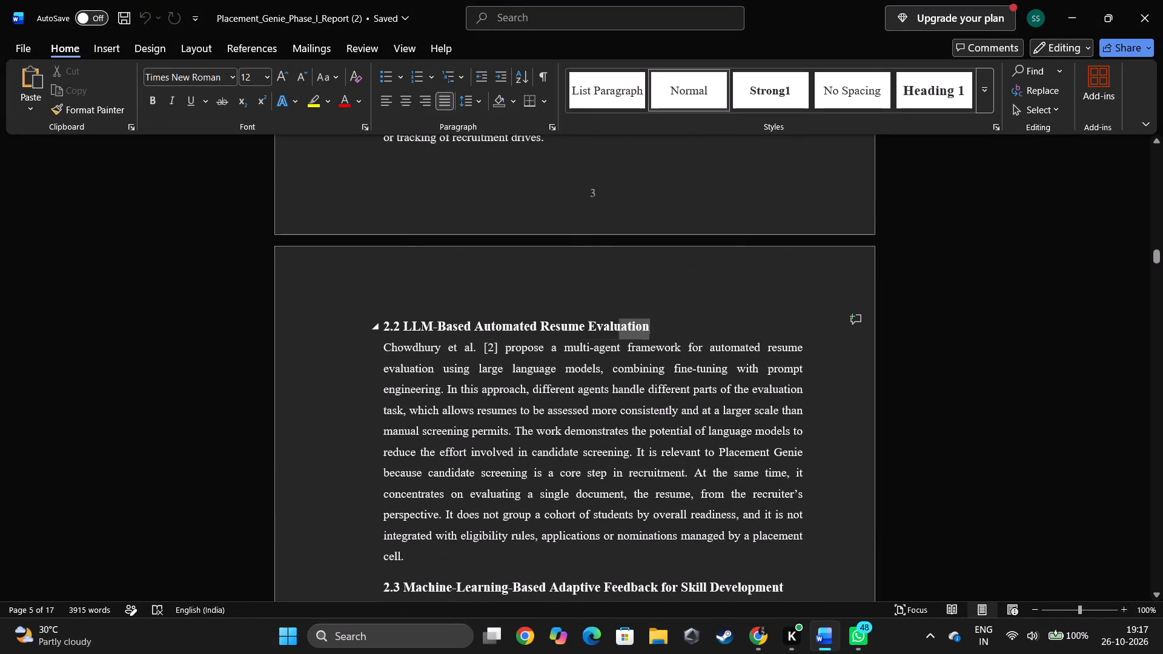
drag(563, 326, 408, 319)
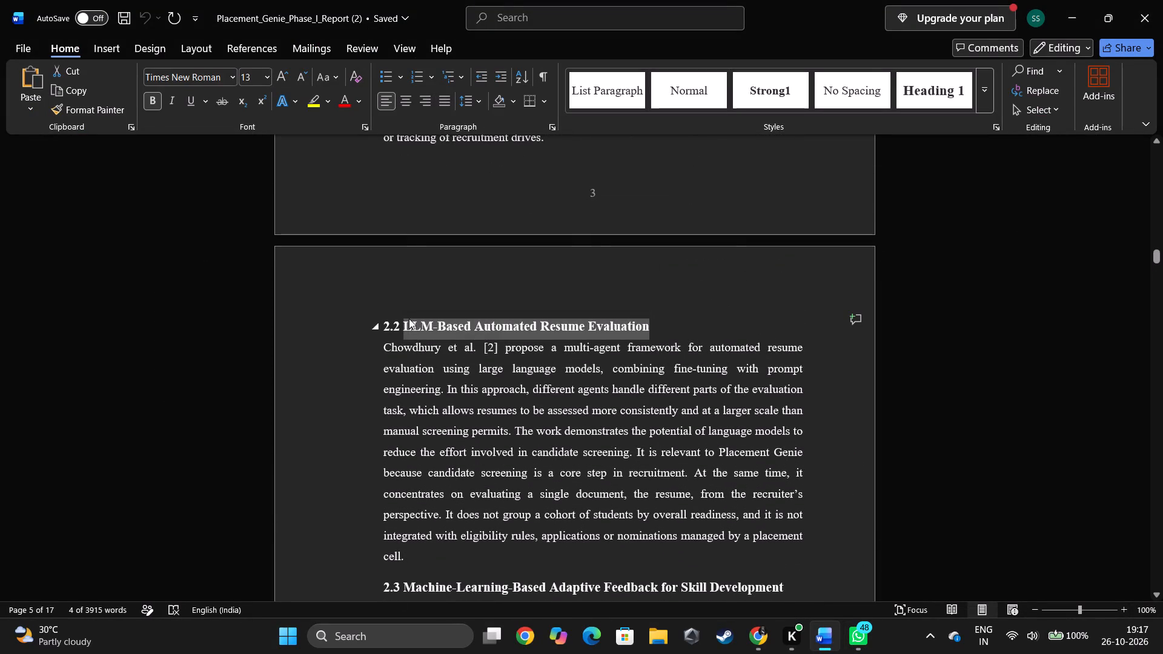
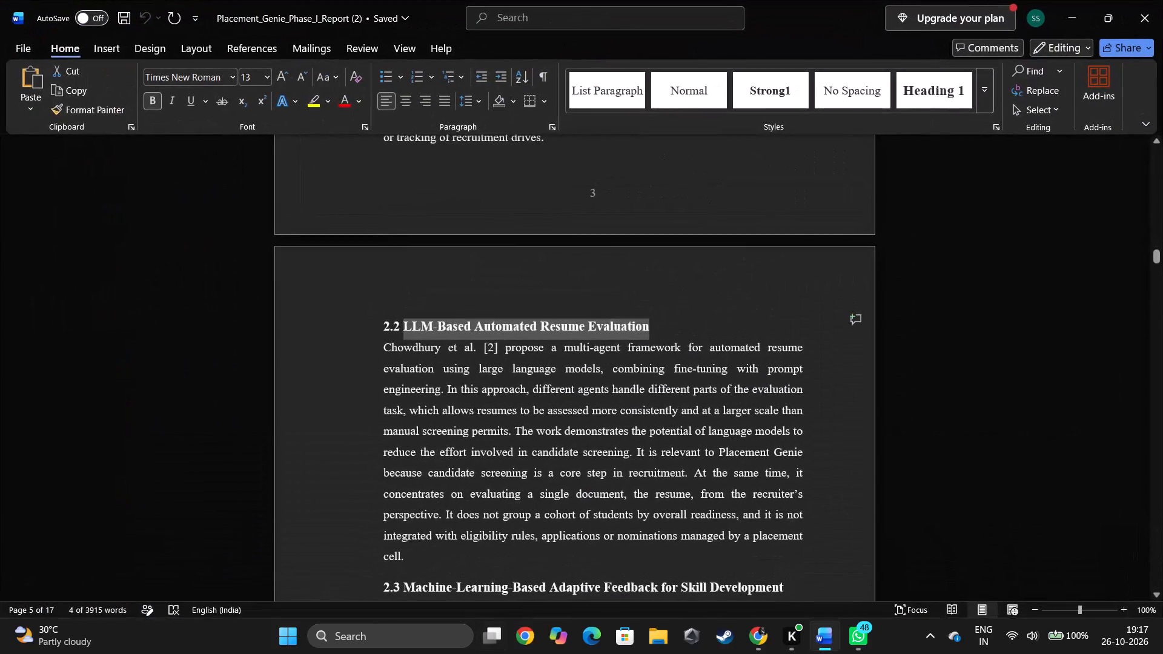
Select the section 2.3 heading text "Machine-Learning-Based Adaptive Feedback for Skill Development" in the Word report, excluding its number.
scroll(664, 363, down, 2)
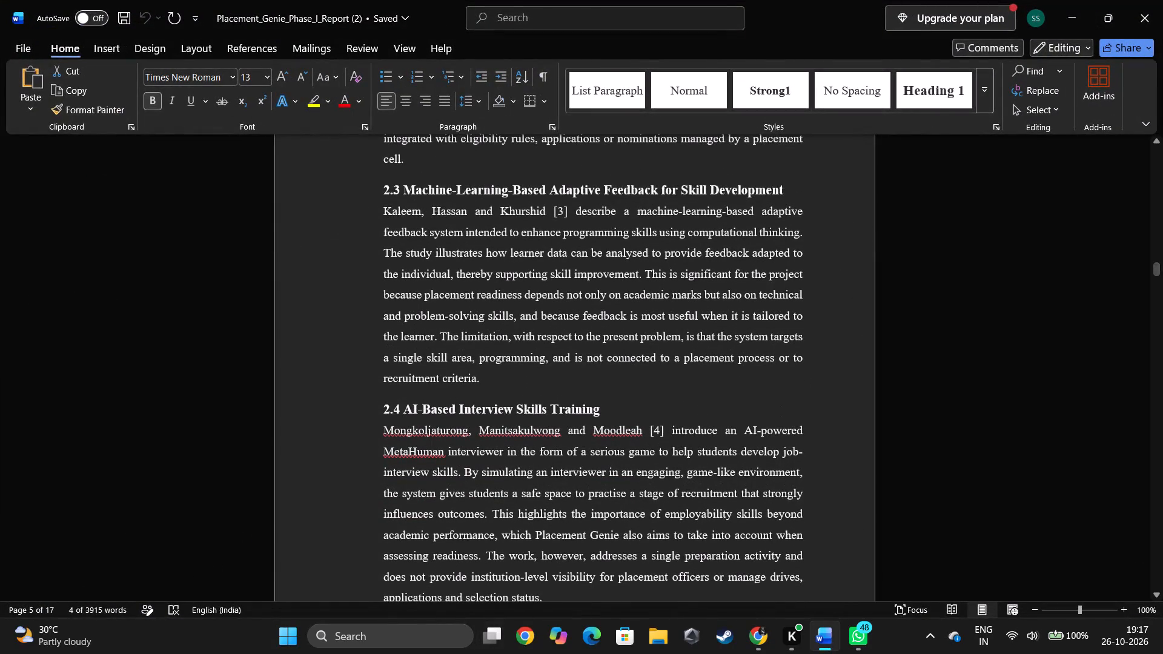
drag(787, 188, 457, 173)
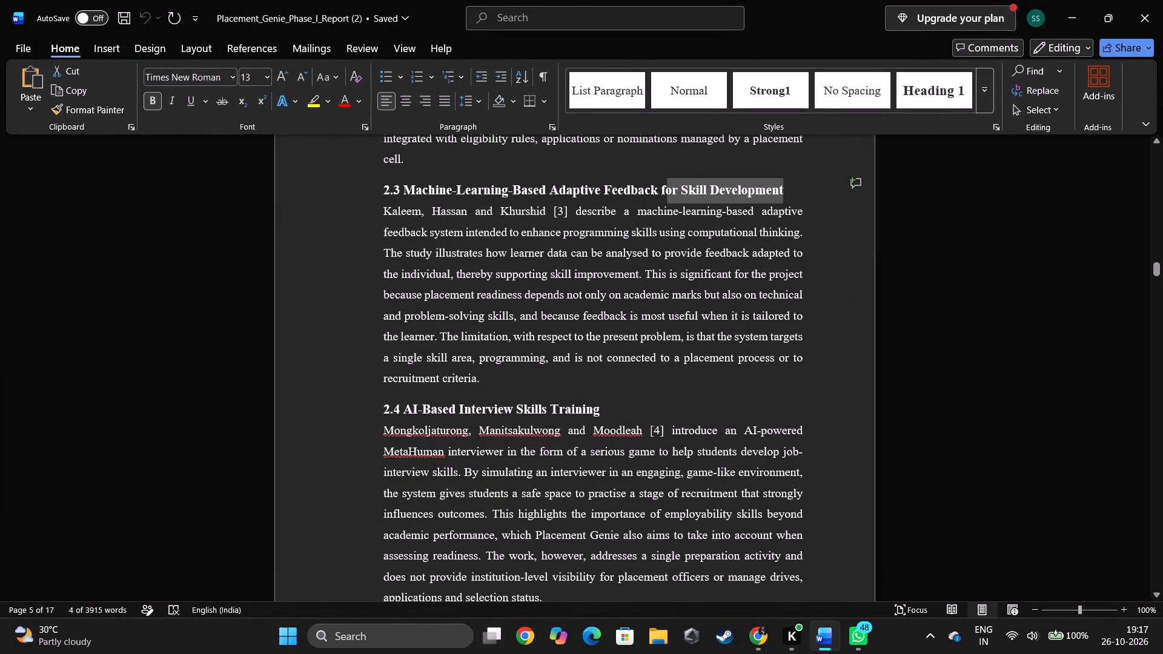
drag(457, 173, 405, 188)
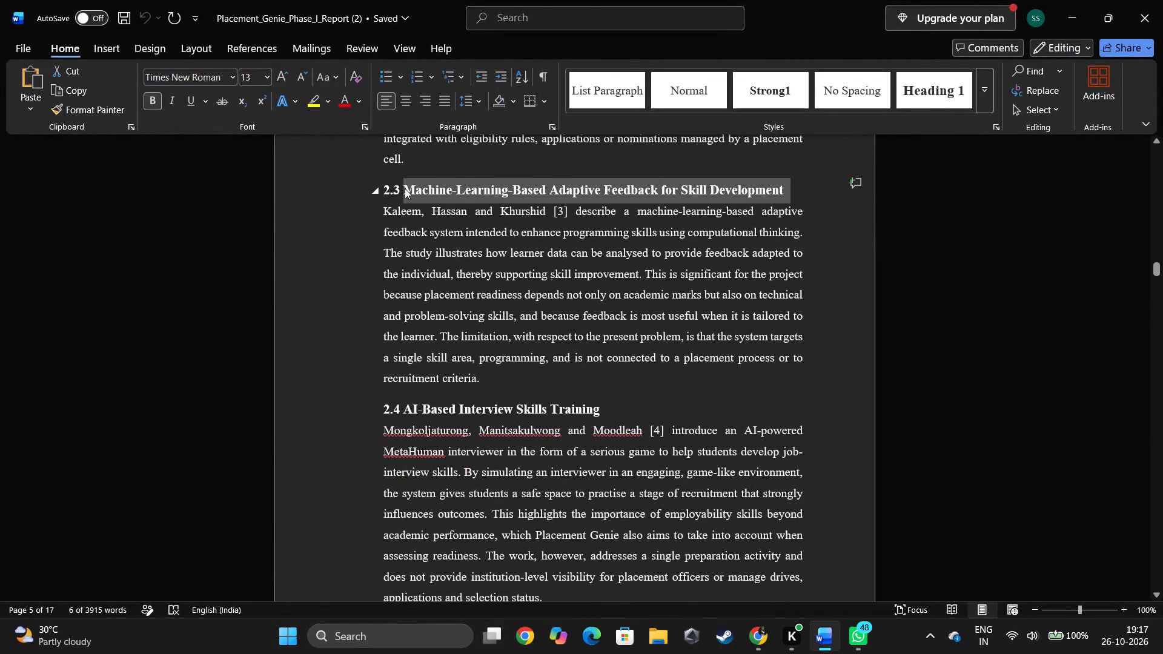
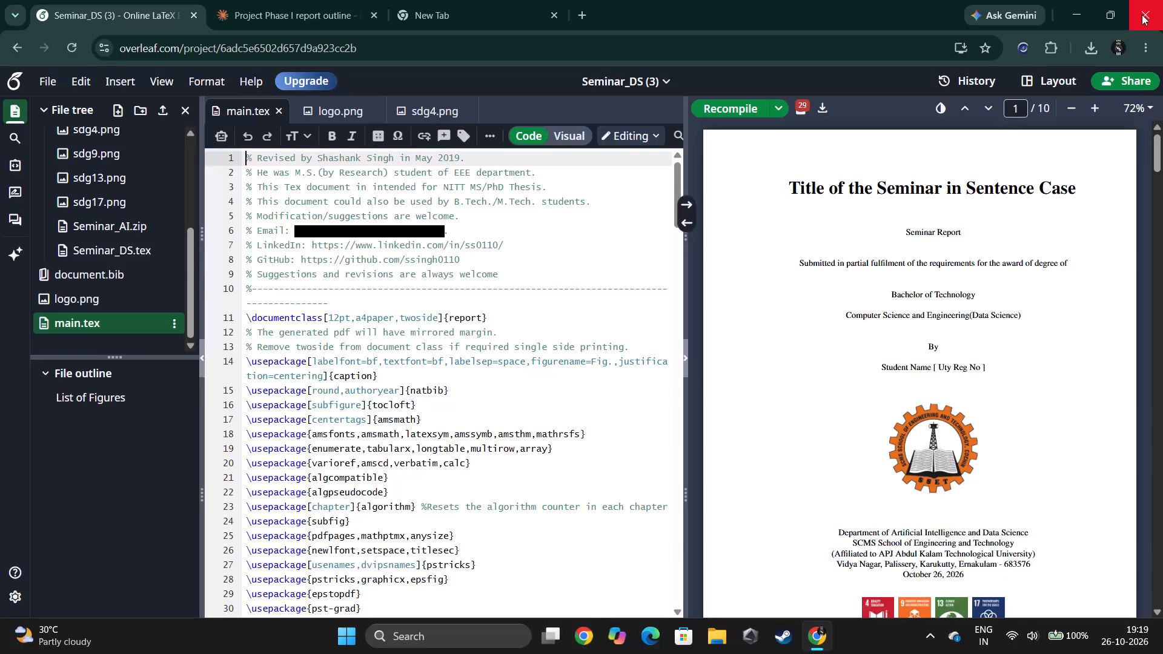
Close the browser window containing the Overleaf project and its other open tabs.
click(1142, 15)
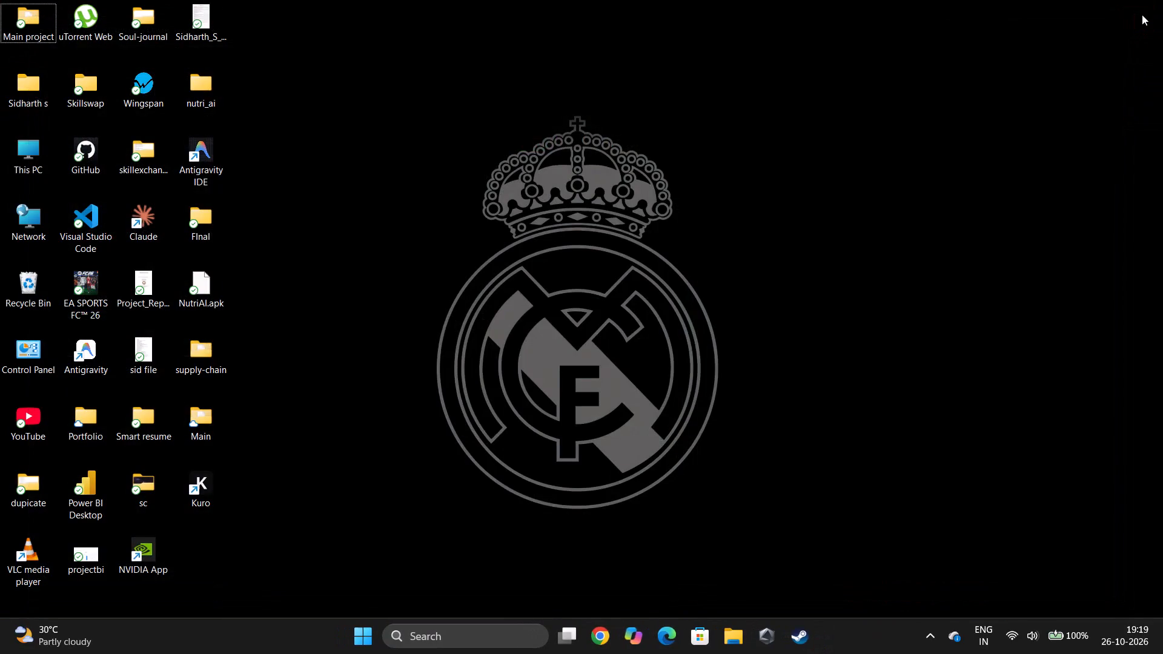
Bring up the Shut Down Windows dialog from the desktop.
key(alt+F4)
key(alt+F4)
key(alt+F4)
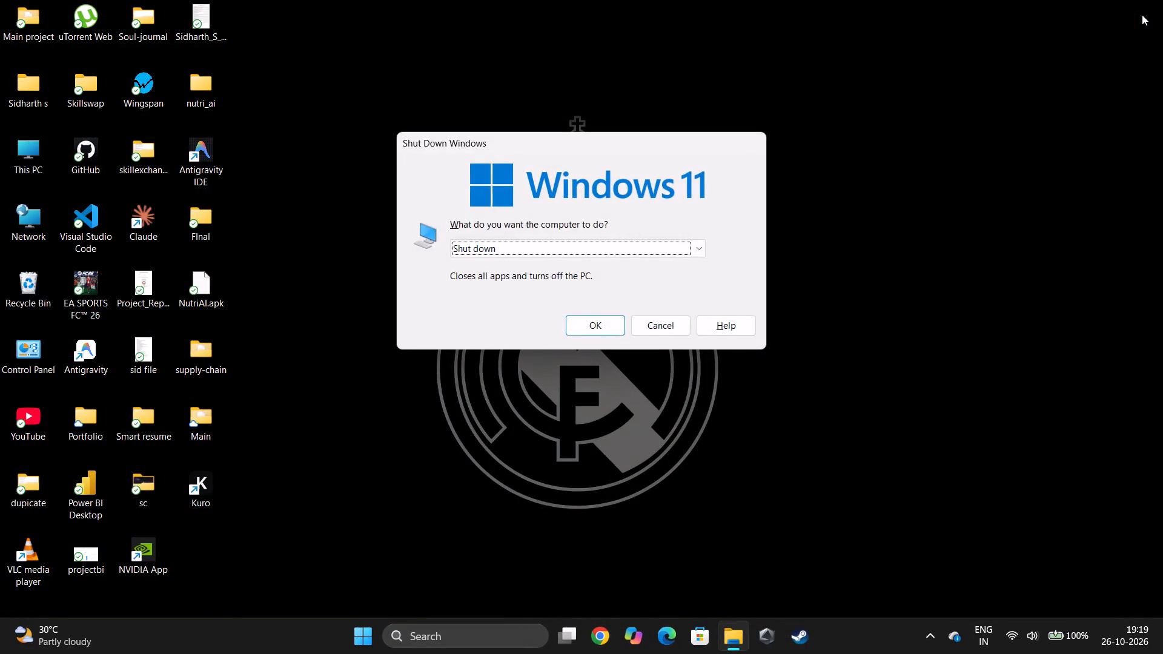